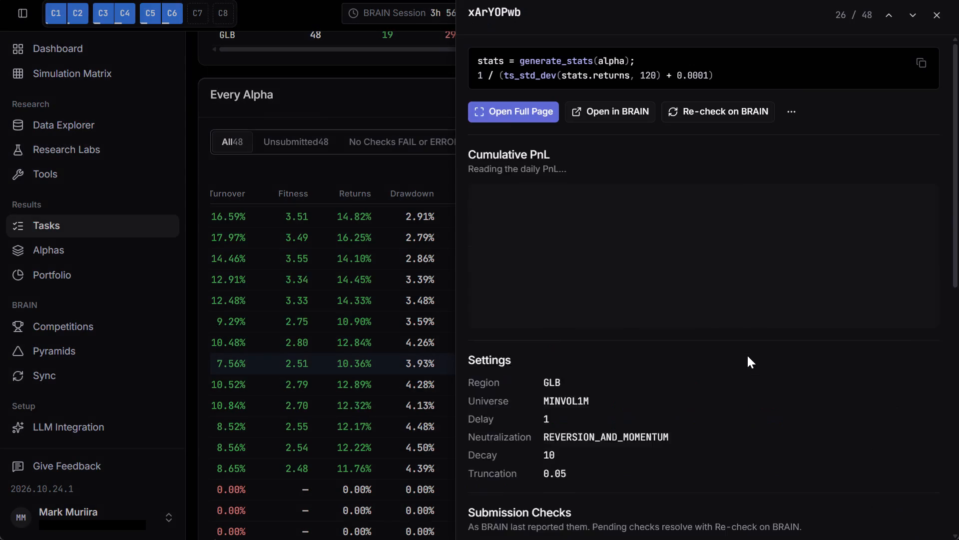
{"action": "scroll", "coordinate": [681, 441], "scroll_direction": "down", "scroll_amount": 10}
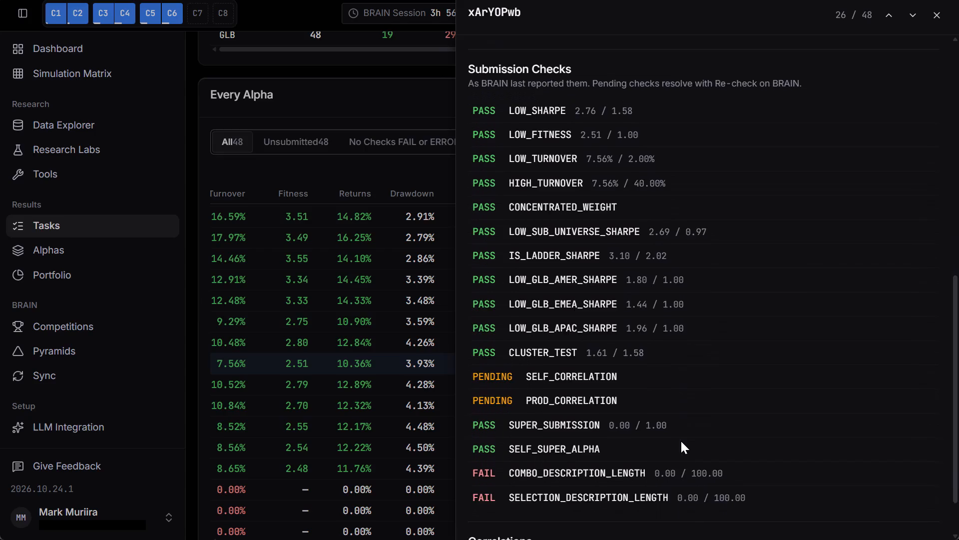
{"action": "scroll", "coordinate": [681, 441], "scroll_direction": "down", "scroll_amount": 3}
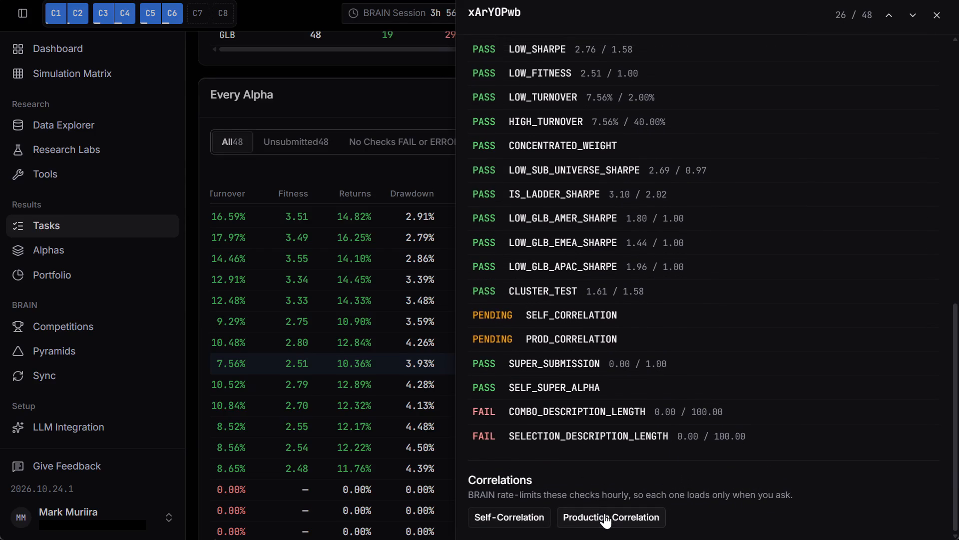
{"action": "left_click", "coordinate": [604, 513]}
{"action": "scroll", "coordinate": [761, 437], "scroll_direction": "down", "scroll_amount": 1}
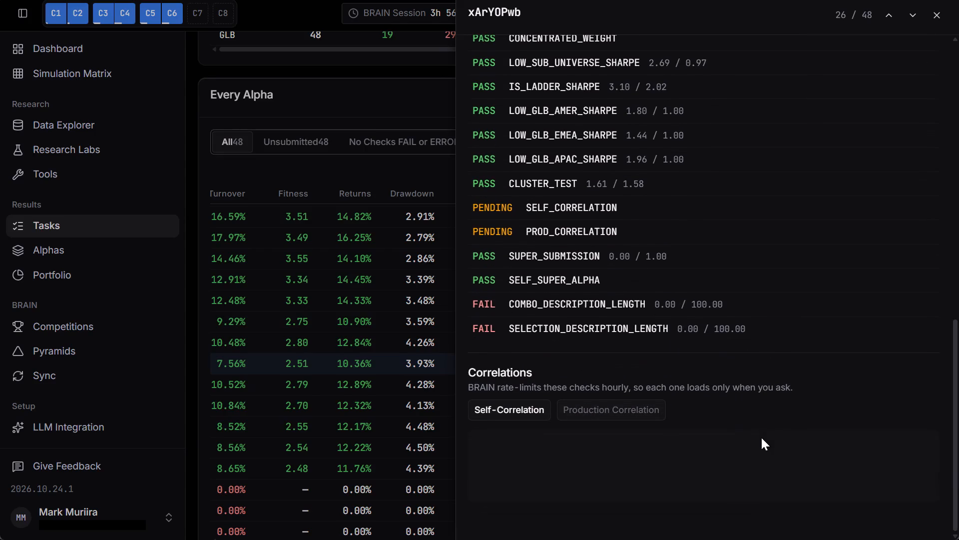
{"action": "scroll", "coordinate": [761, 437], "scroll_direction": "down", "scroll_amount": 1}
{"action": "scroll", "coordinate": [761, 437], "scroll_direction": "up", "scroll_amount": 2}
{"action": "scroll", "coordinate": [761, 437], "scroll_direction": "down", "scroll_amount": 5}
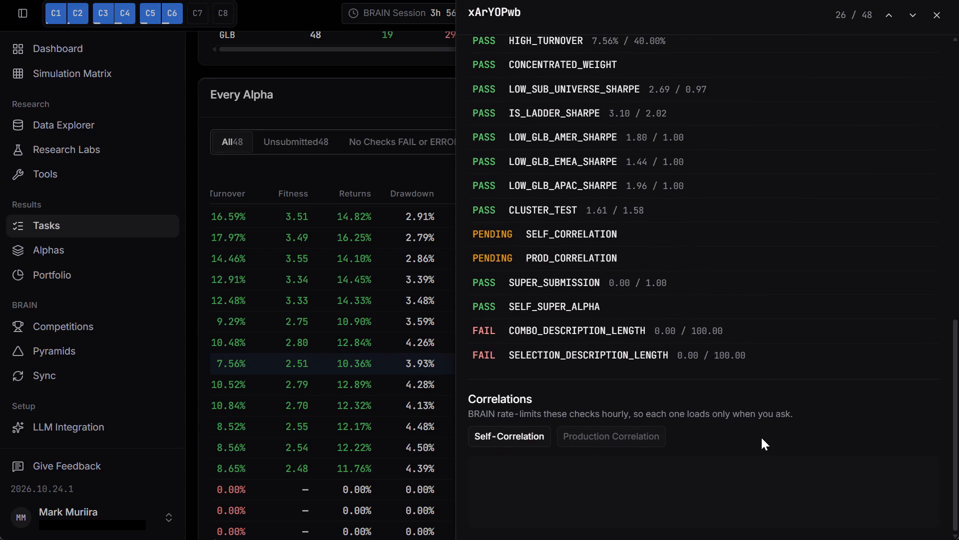
{"action": "scroll", "coordinate": [761, 437], "scroll_direction": "up", "scroll_amount": 1}
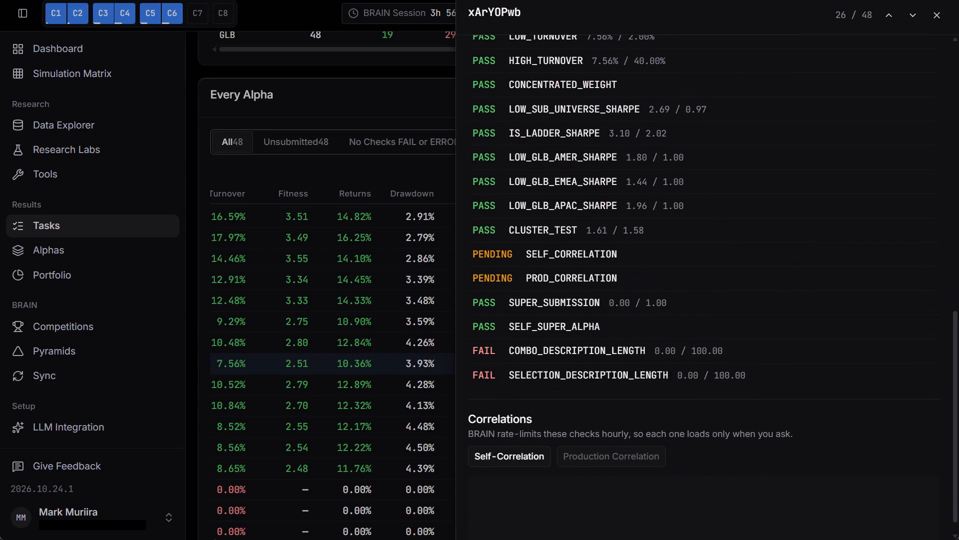
{"action": "scroll", "coordinate": [761, 437], "scroll_direction": "up", "scroll_amount": 3}
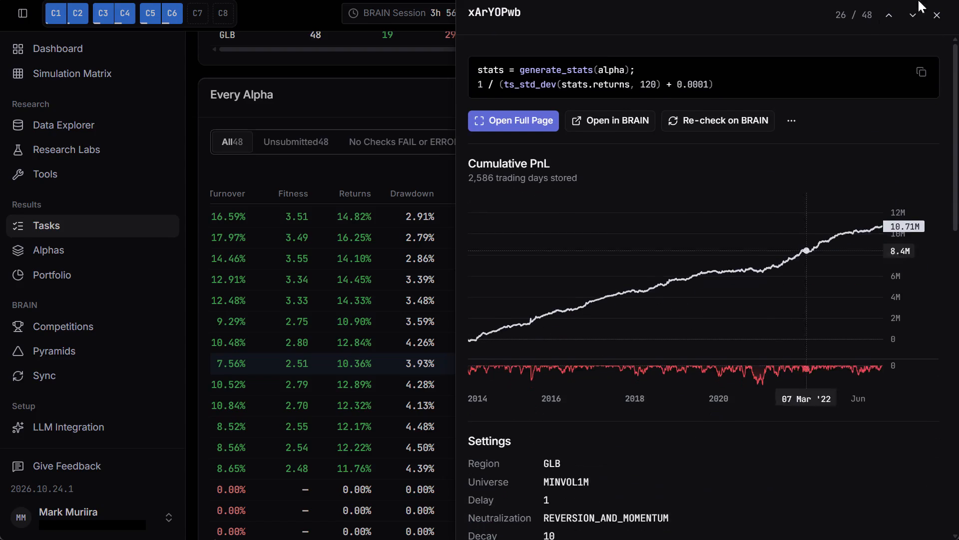
{"action": "left_click", "coordinate": [935, 13]}
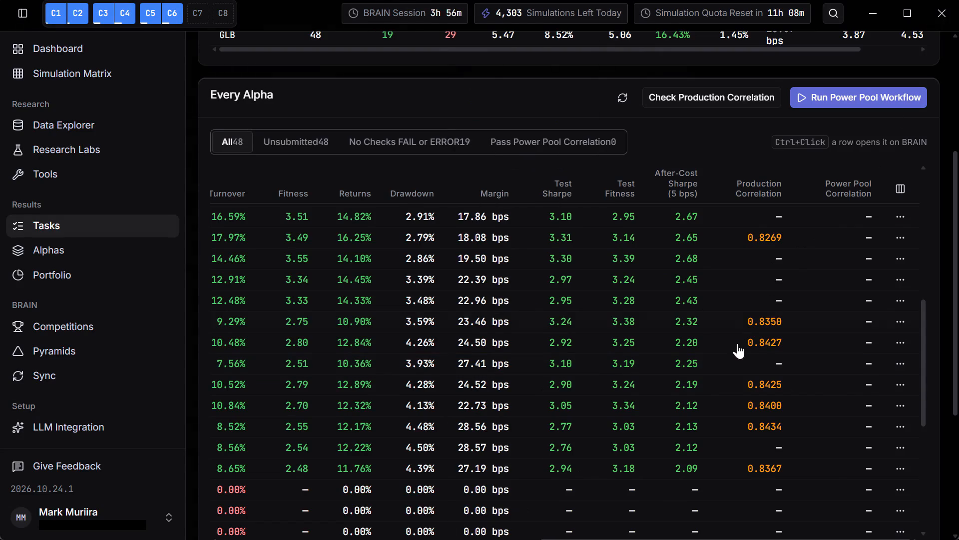
Request the production correlation of the alpha with 16.59% turnover in the Every Alpha table, review it, and close its details.
{"action": "left_click", "coordinate": [691, 219]}
{"action": "scroll", "coordinate": [695, 499], "scroll_direction": "down", "scroll_amount": 7}
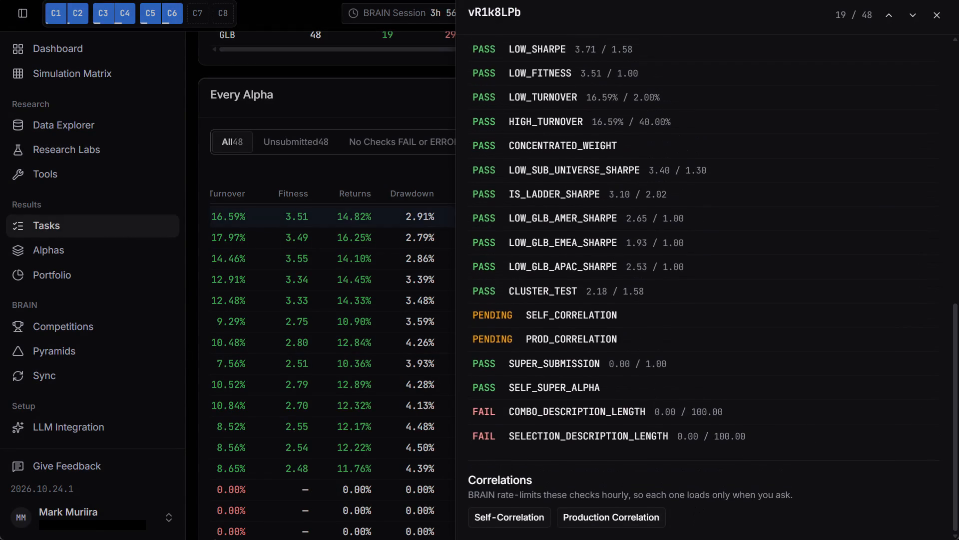
{"action": "left_click", "coordinate": [638, 519]}
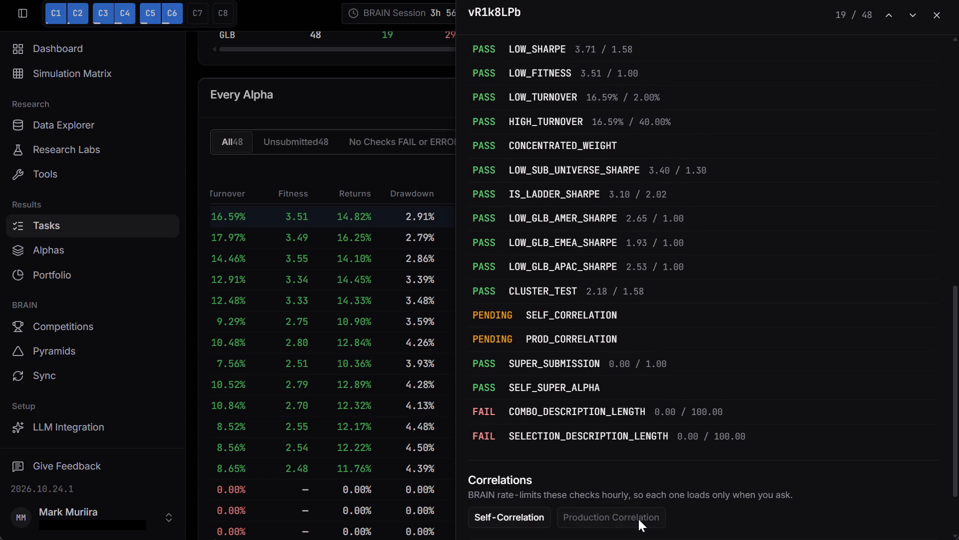
{"action": "scroll", "coordinate": [772, 462], "scroll_direction": "down", "scroll_amount": 2}
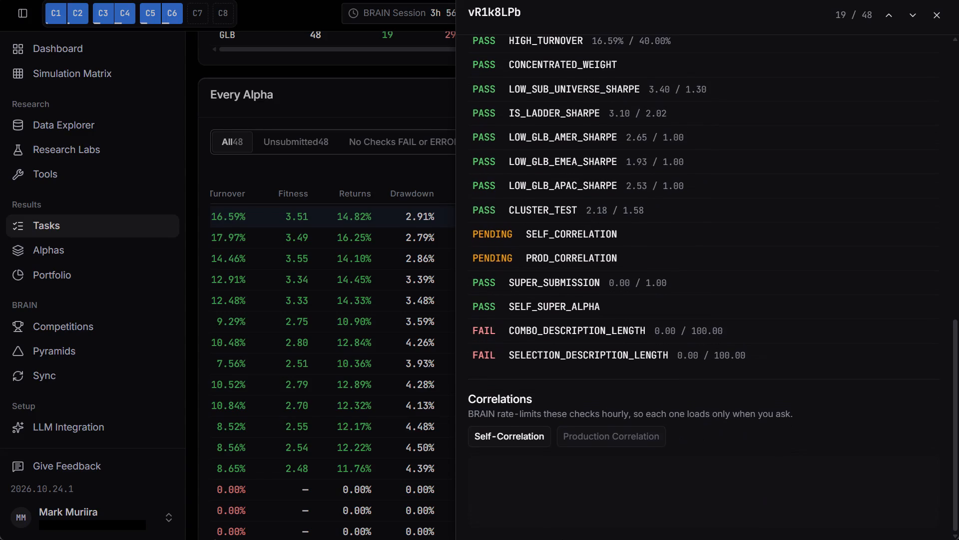
{"action": "scroll", "coordinate": [672, 402], "scroll_direction": "down", "scroll_amount": 1}
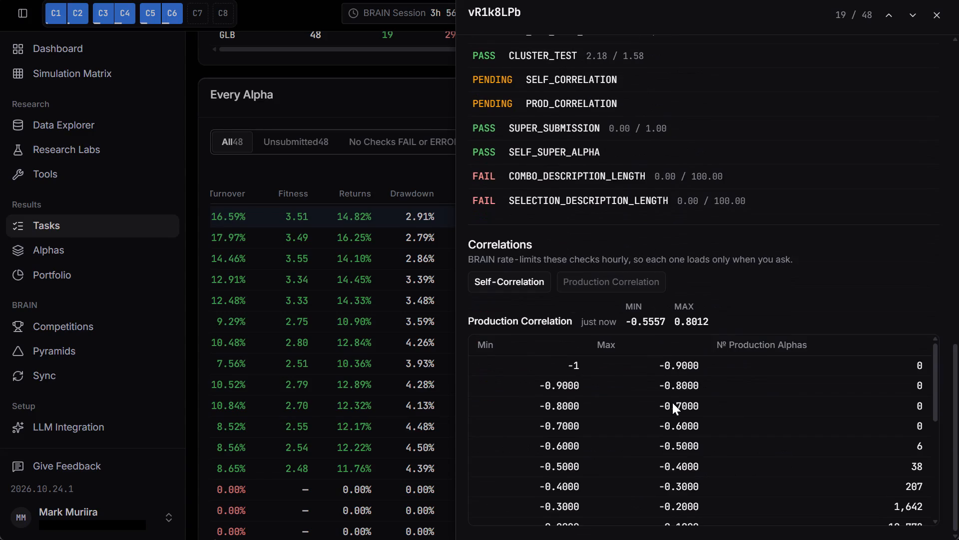
{"action": "scroll", "coordinate": [672, 402], "scroll_direction": "down", "scroll_amount": 1}
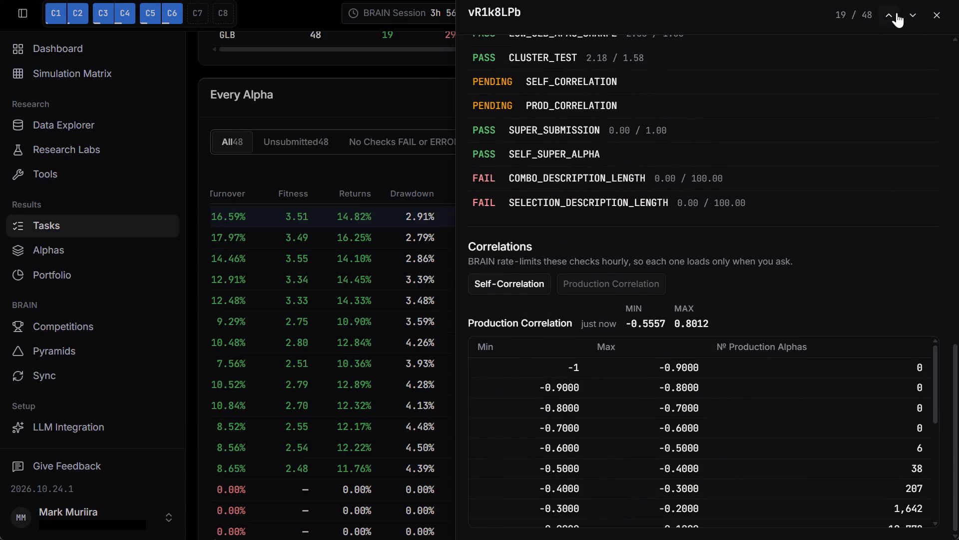
{"action": "left_click", "coordinate": [937, 14]}
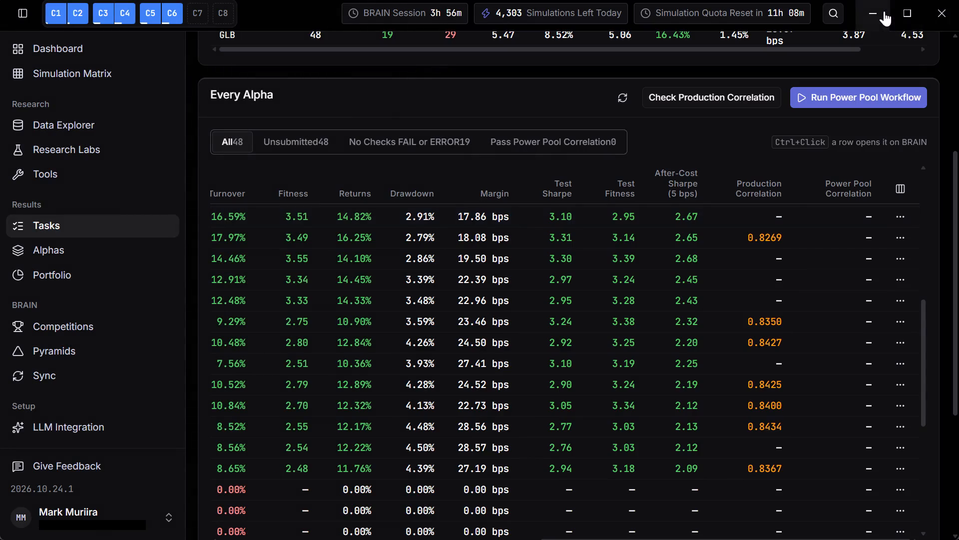
Minimize the alpha results window, switch to the Brave browser, and resume playing the One Drop Smooth Reggae Mix video on YouTube.
{"action": "left_click", "coordinate": [883, 11]}
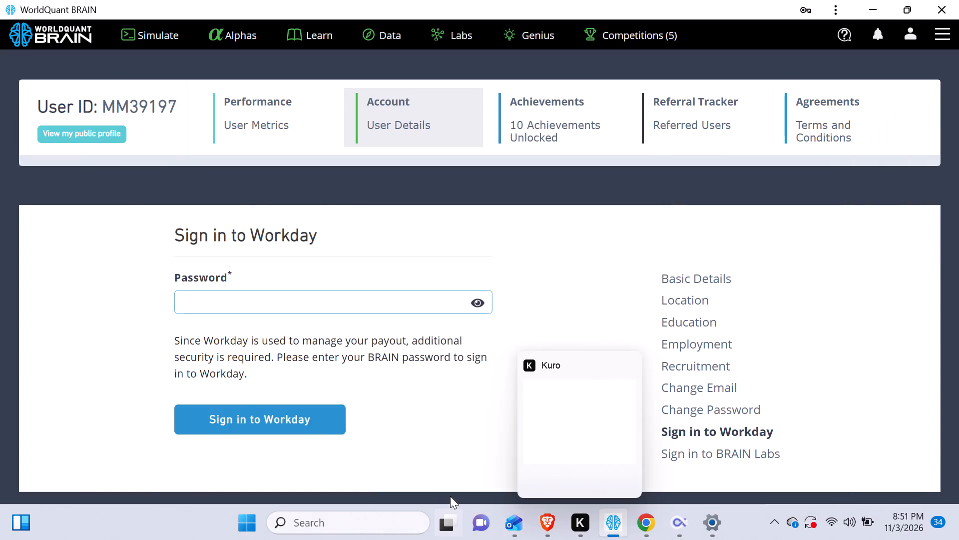
{"action": "left_click", "coordinate": [544, 530]}
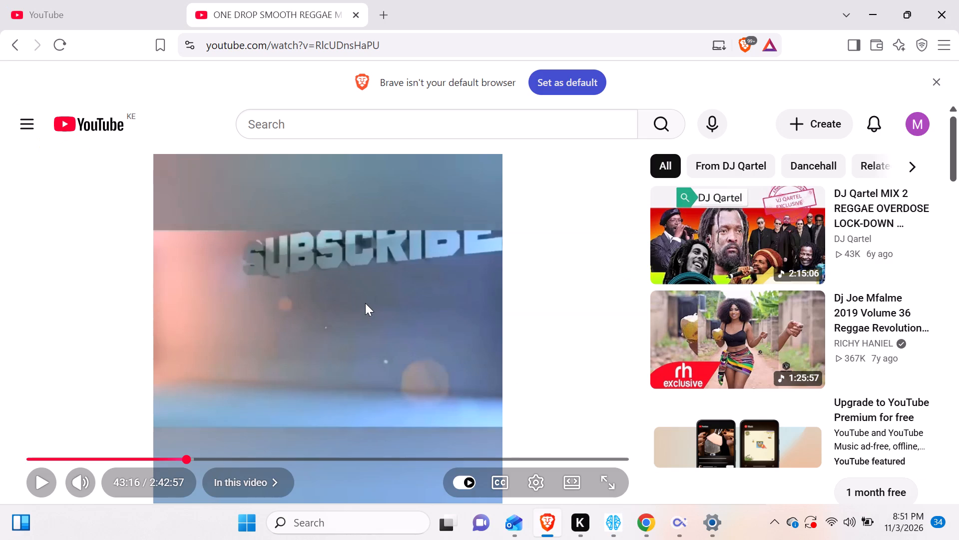
{"action": "key", "text": "space"}
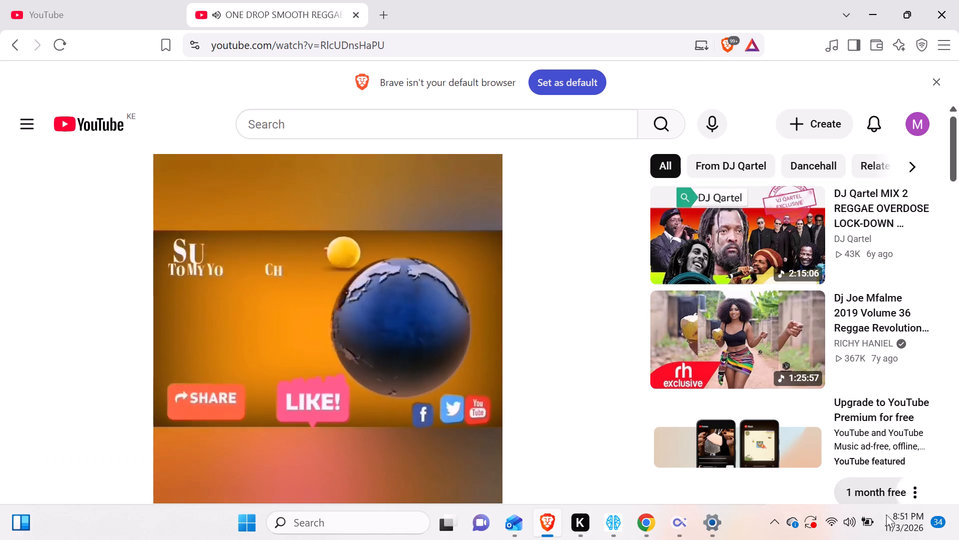
Set the system sound volume to 45.
{"action": "left_click", "coordinate": [849, 521]}
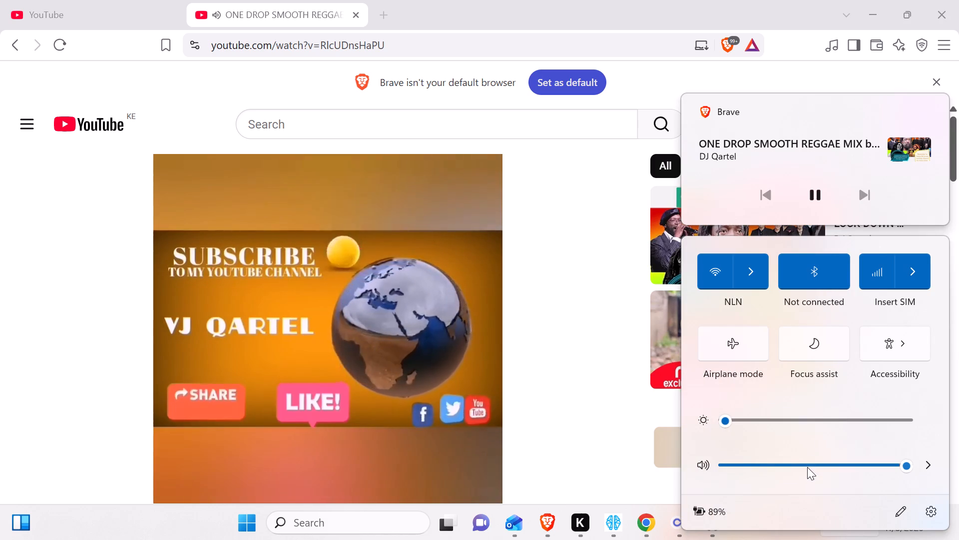
{"action": "left_click", "coordinate": [807, 467]}
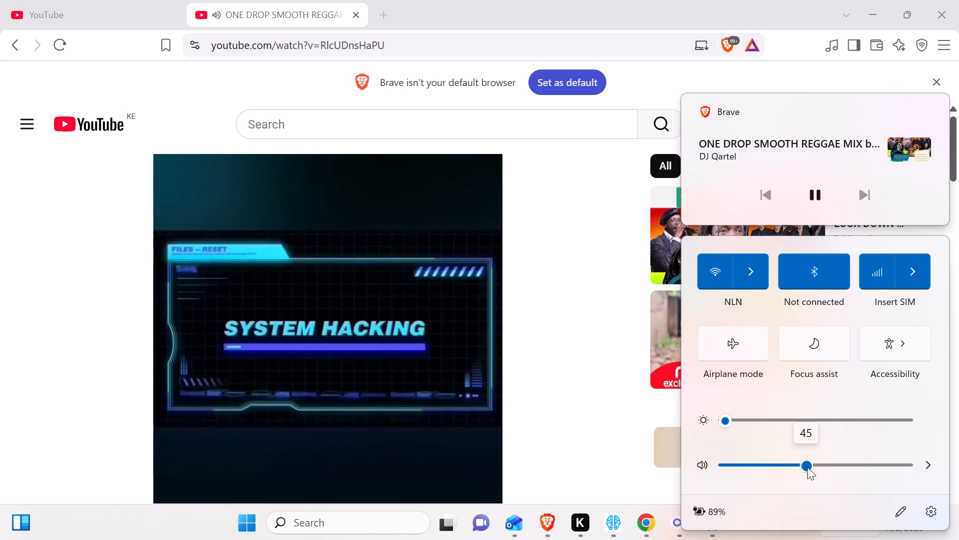
Dismiss the sound settings, resume the reggae mix video, and minimize the Brave browser to return to the WorldQuant BRAIN window.
{"action": "left_click", "coordinate": [596, 328]}
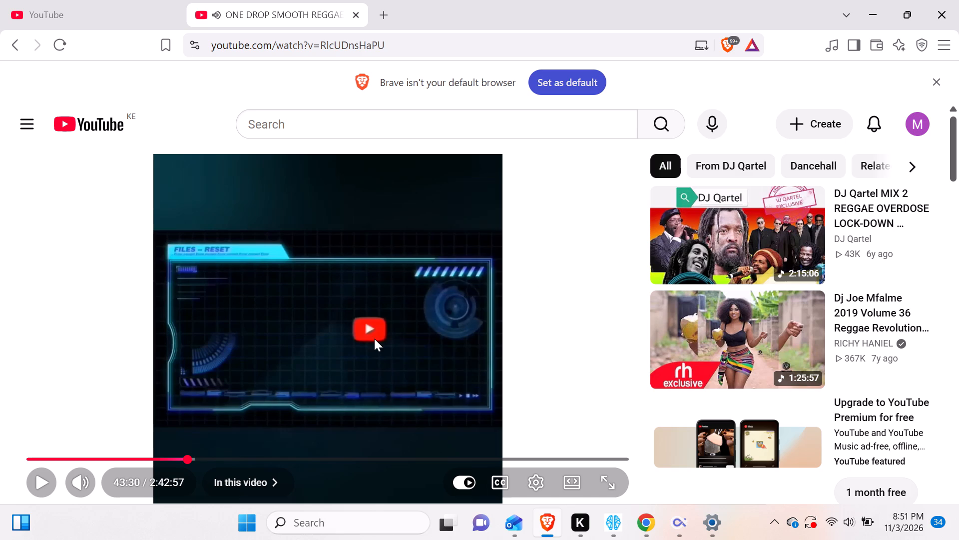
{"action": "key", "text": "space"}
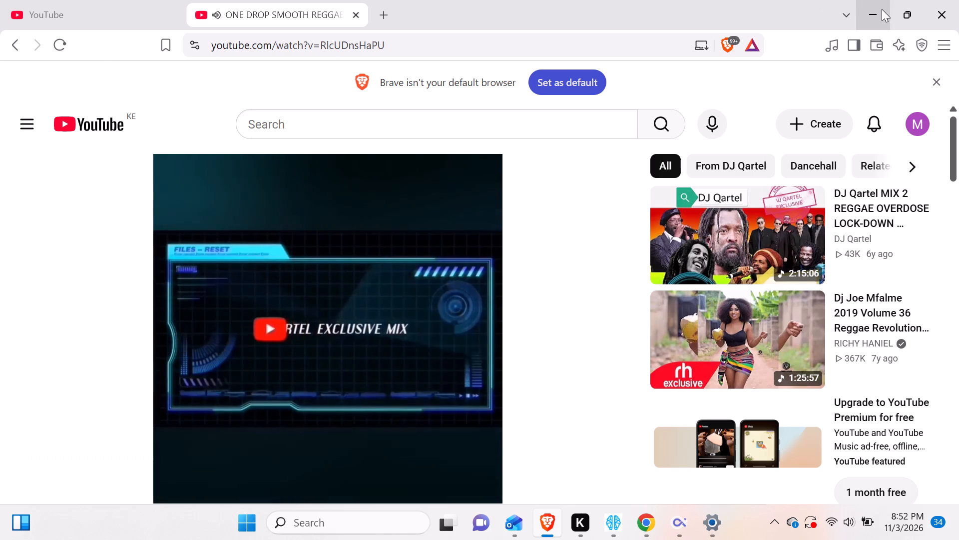
{"action": "left_click", "coordinate": [882, 9]}
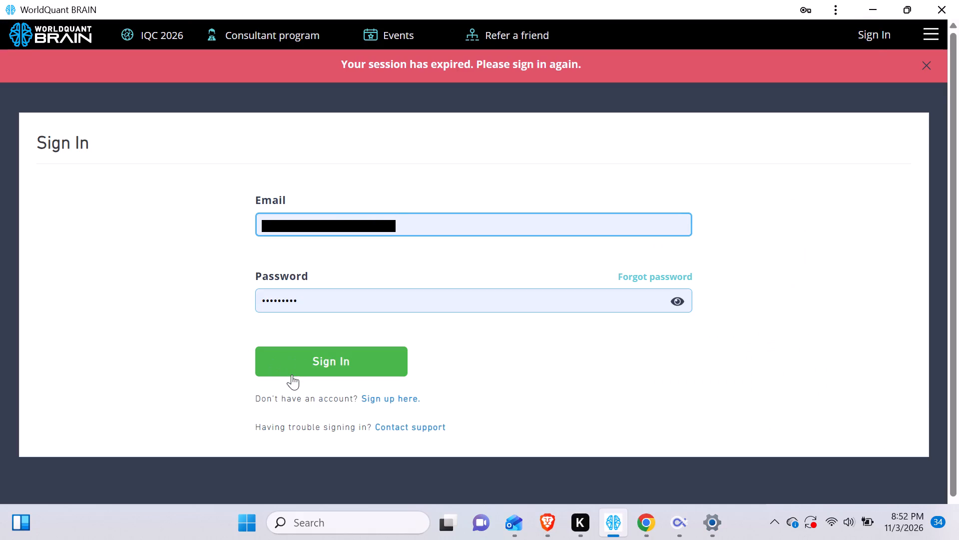
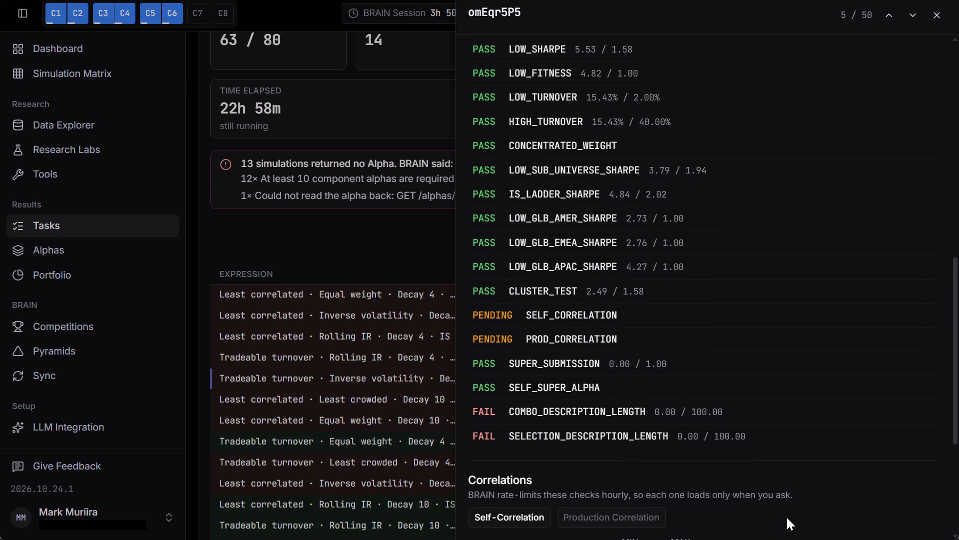
{"action": "scroll", "coordinate": [787, 517], "scroll_direction": "up", "scroll_amount": 2}
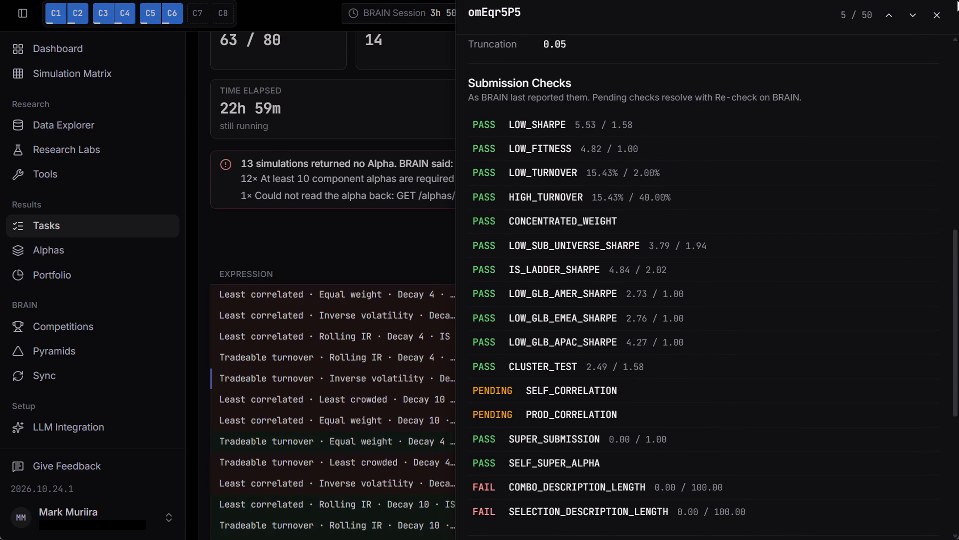
{"action": "left_click", "coordinate": [938, 14]}
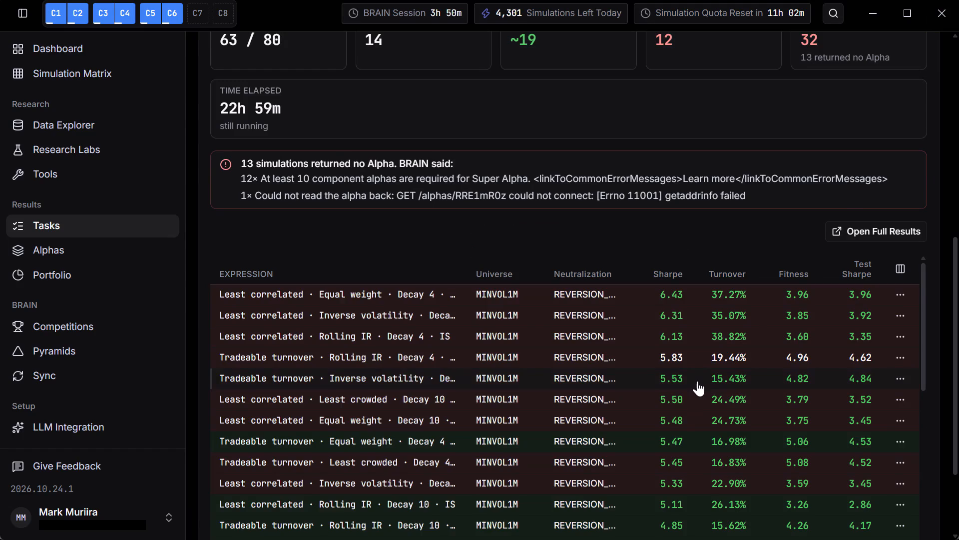
Open the full Super Alpha Lab results and compare Sharpe, turnover, fitness and production correlation across the Every Alpha table.
{"action": "scroll", "coordinate": [697, 381], "scroll_direction": "down", "scroll_amount": 2}
{"action": "scroll", "coordinate": [697, 381], "scroll_direction": "left", "scroll_amount": 6}
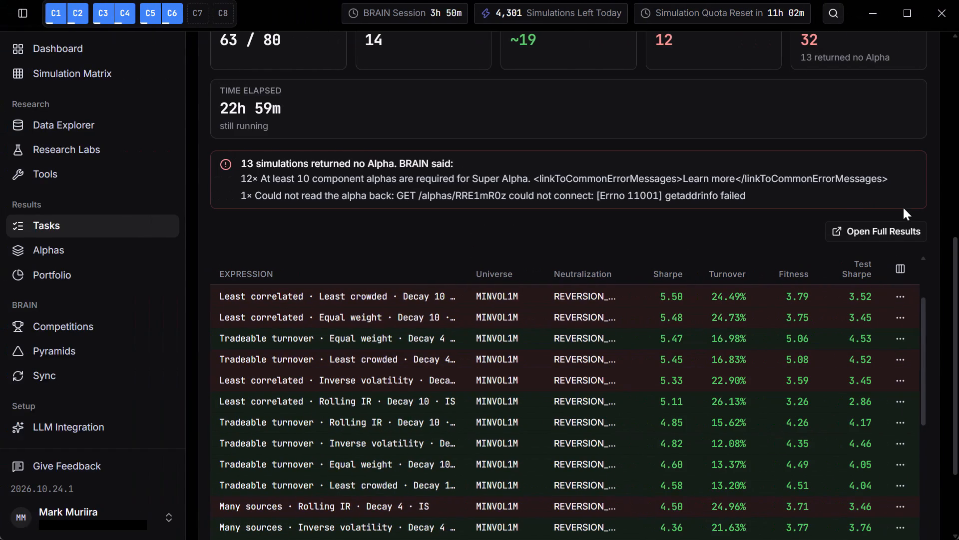
{"action": "left_click", "coordinate": [882, 232]}
{"action": "scroll", "coordinate": [830, 488], "scroll_direction": "left", "scroll_amount": 1}
{"action": "scroll", "coordinate": [803, 240], "scroll_direction": "left", "scroll_amount": 8}
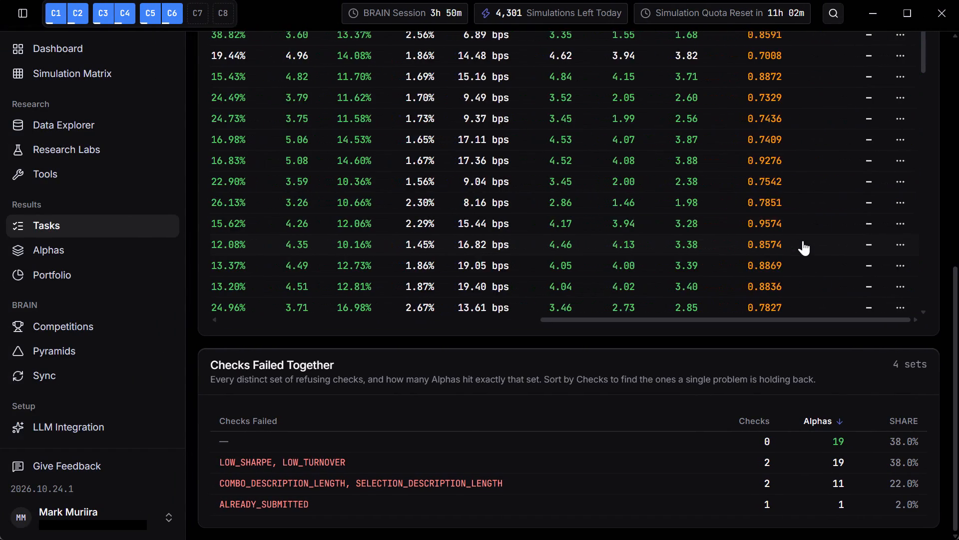
{"action": "scroll", "coordinate": [803, 240], "scroll_direction": "up", "scroll_amount": 5}
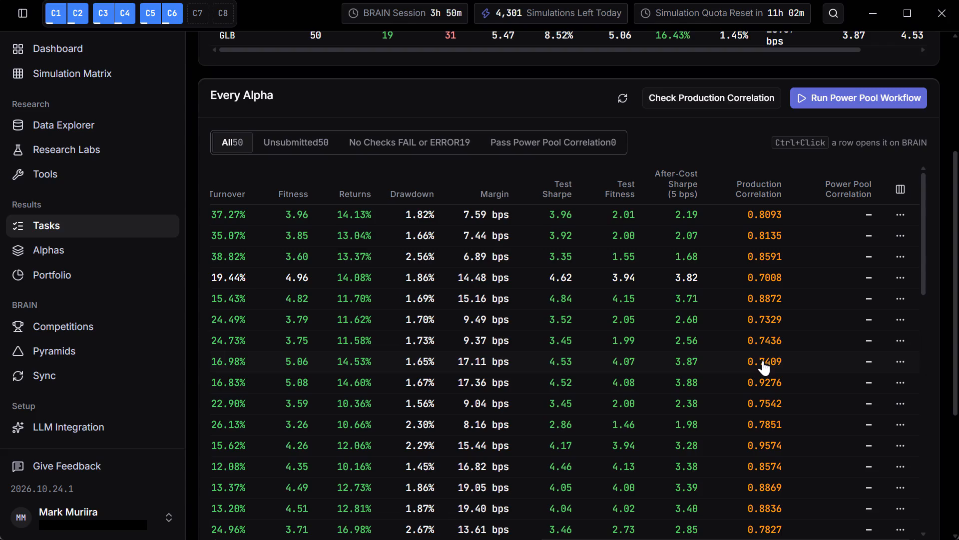
{"action": "scroll", "coordinate": [763, 360], "scroll_direction": "right", "scroll_amount": 3}
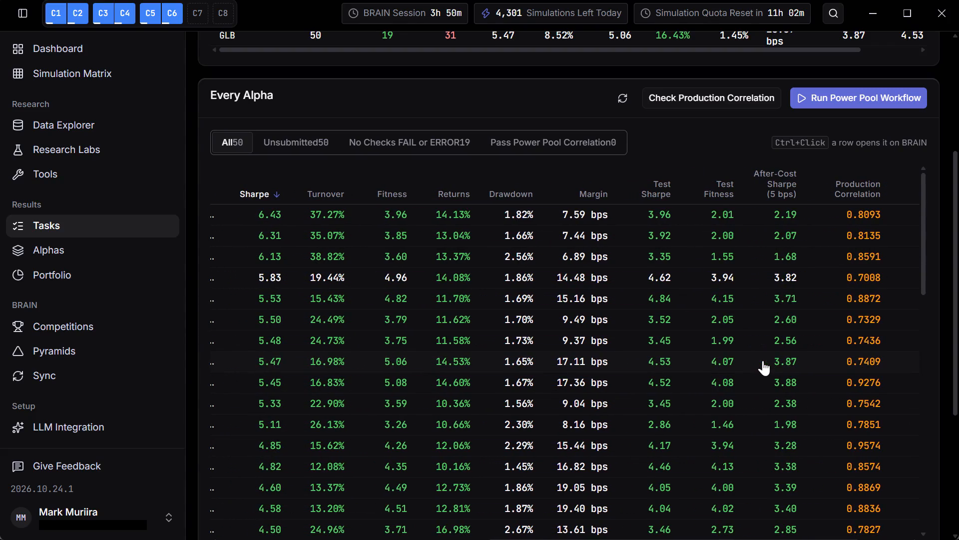
{"action": "scroll", "coordinate": [763, 360], "scroll_direction": "right", "scroll_amount": 1}
Examine the cumulative PnL, settings and submission checks of the super alpha with 5.47 Sharpe and 16.98% turnover.
{"action": "left_click", "coordinate": [482, 360]}
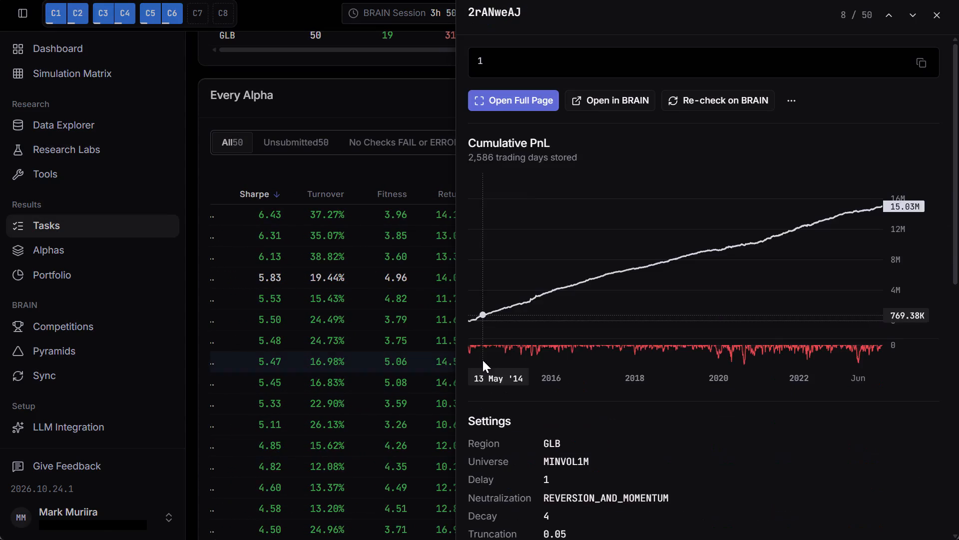
{"action": "scroll", "coordinate": [618, 373], "scroll_direction": "down", "scroll_amount": 6}
{"action": "scroll", "coordinate": [618, 373], "scroll_direction": "up", "scroll_amount": 1}
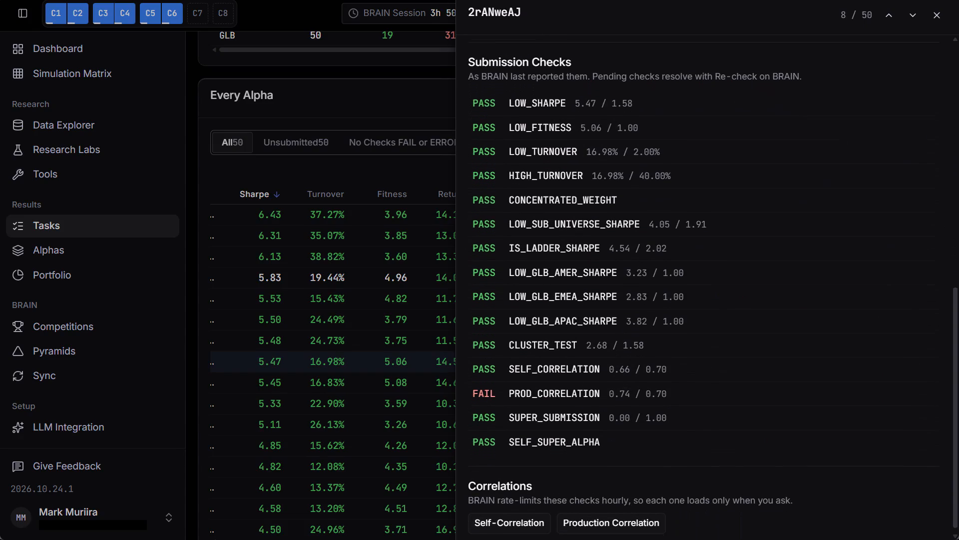
{"action": "scroll", "coordinate": [618, 373], "scroll_direction": "up", "scroll_amount": 6}
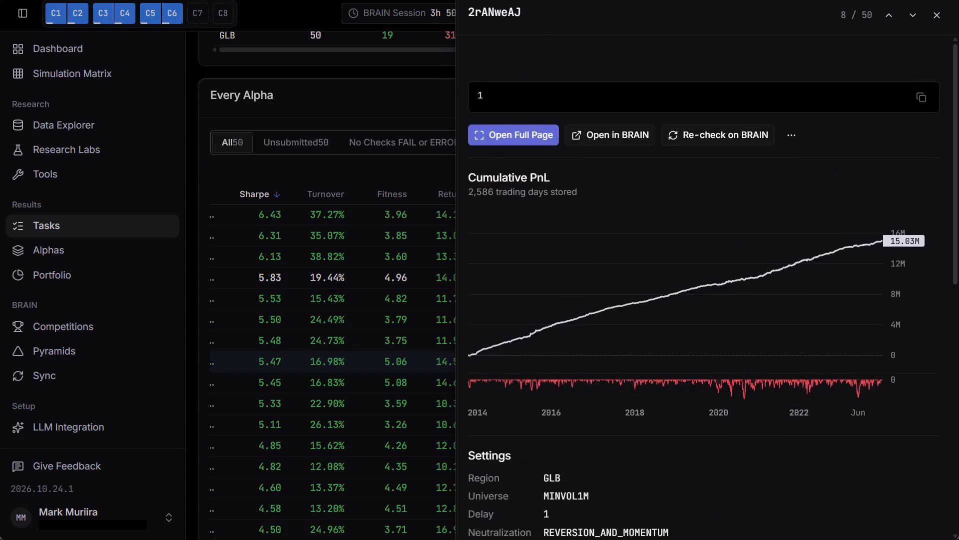
{"action": "scroll", "coordinate": [618, 373], "scroll_direction": "down", "scroll_amount": 8}
{"action": "scroll", "coordinate": [618, 373], "scroll_direction": "up", "scroll_amount": 6}
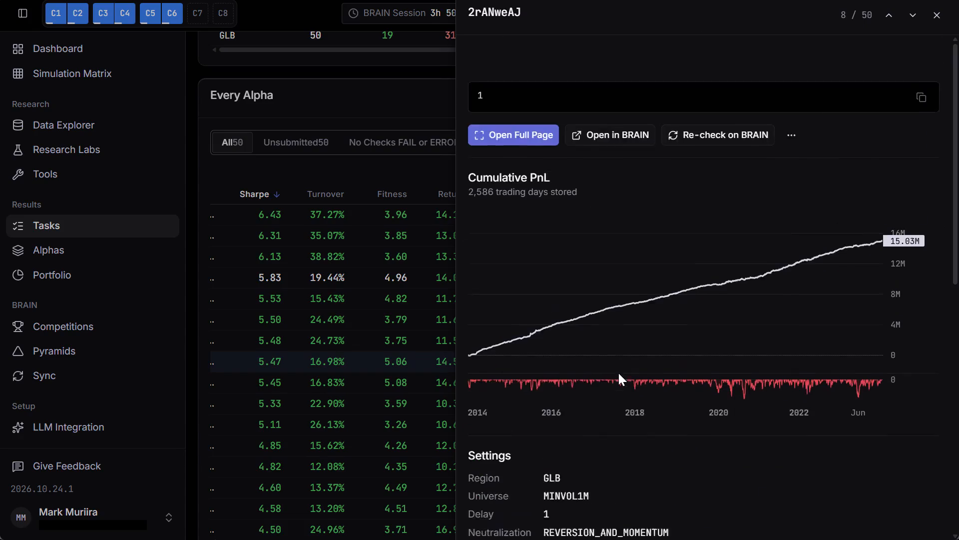
{"action": "scroll", "coordinate": [731, 408], "scroll_direction": "down", "scroll_amount": 8}
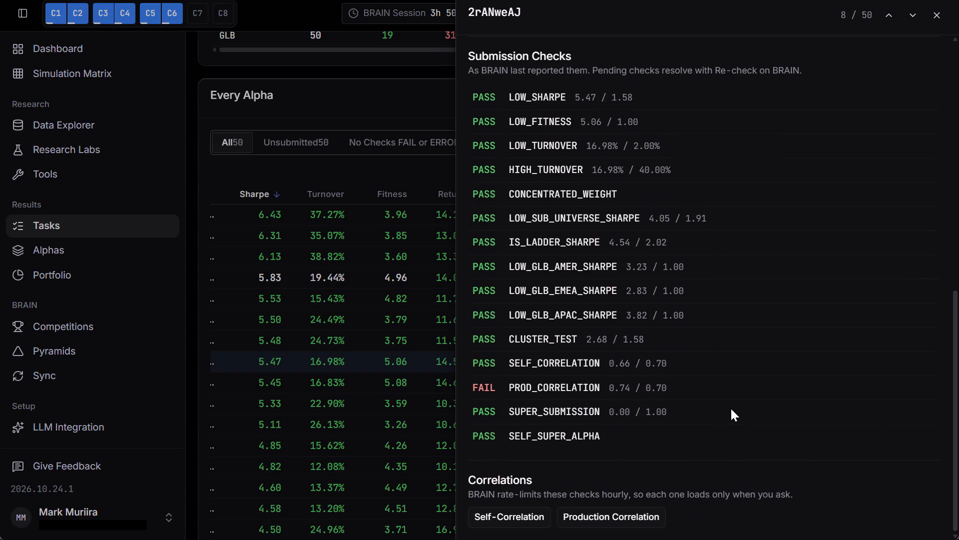
{"action": "scroll", "coordinate": [731, 408], "scroll_direction": "up", "scroll_amount": 5}
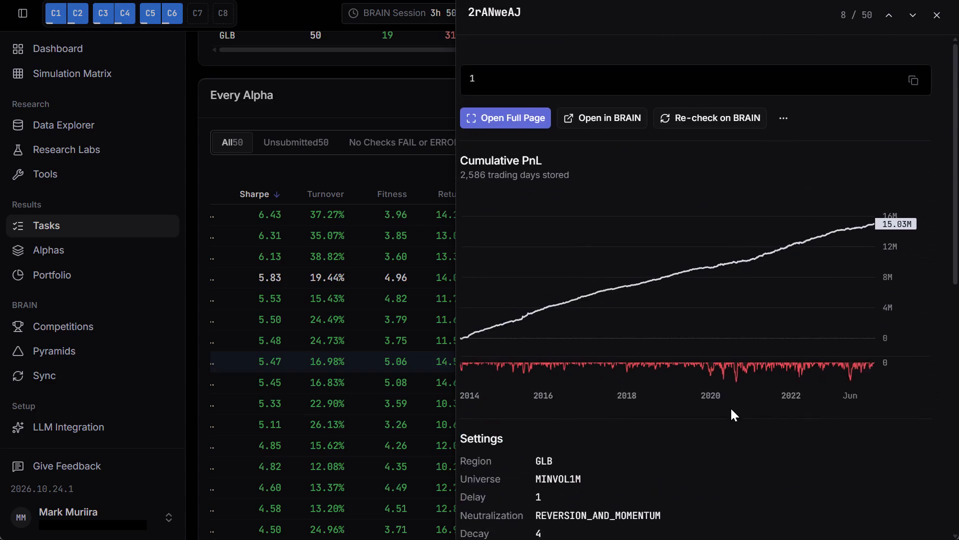
Send alpha 2rANweAJ to the Correlation Breaker and analyse it.
{"action": "left_click", "coordinate": [793, 97]}
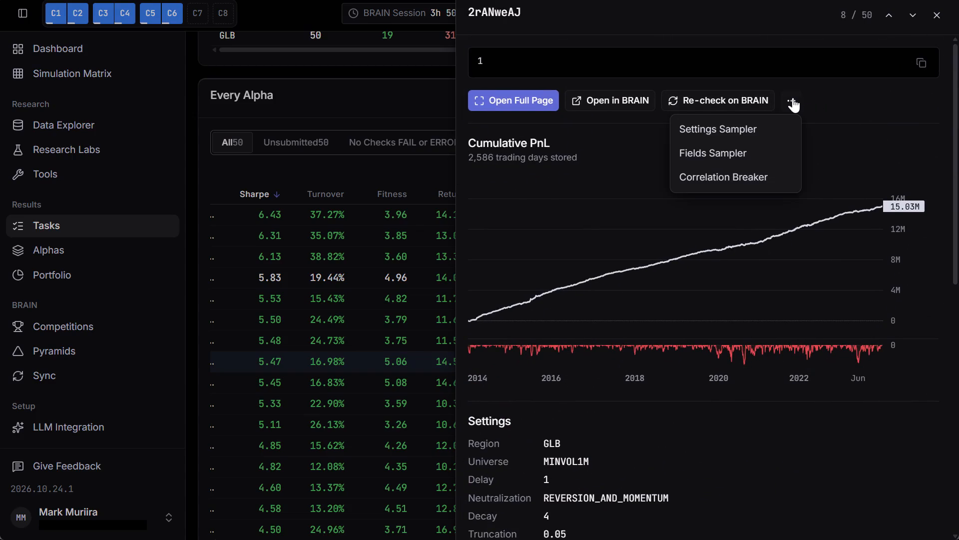
{"action": "left_click", "coordinate": [705, 175]}
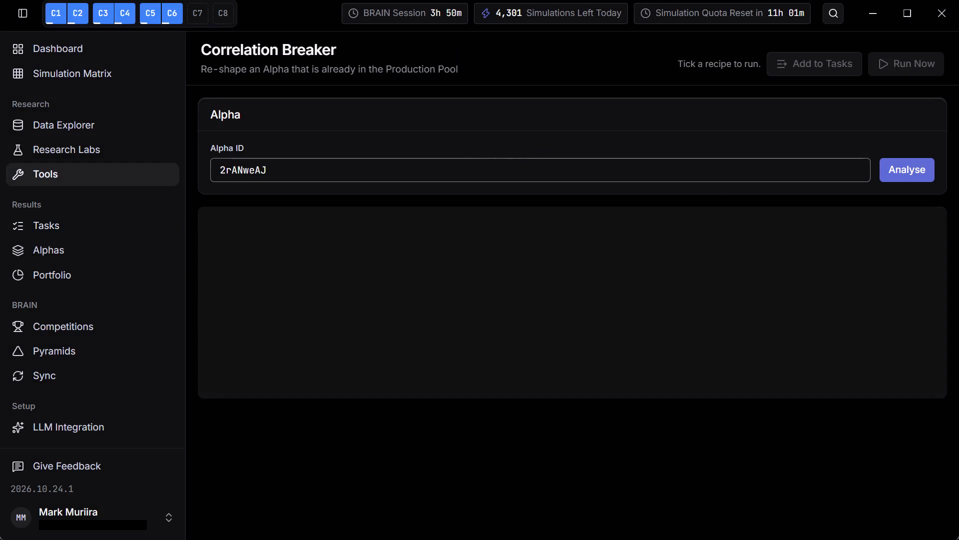
{"action": "left_click", "coordinate": [909, 167]}
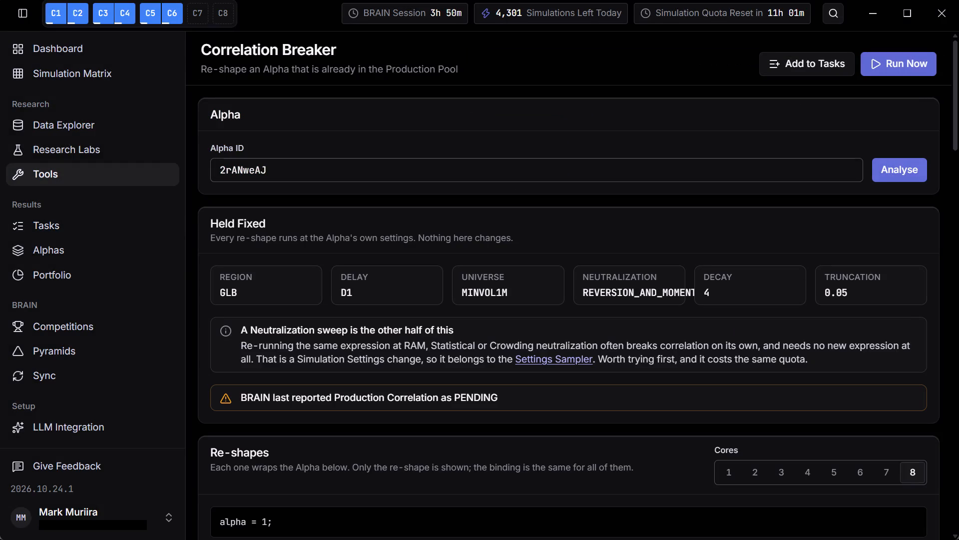
Set the Correlation Breaker re-shapes to use 2 cores.
{"action": "left_click", "coordinate": [727, 474]}
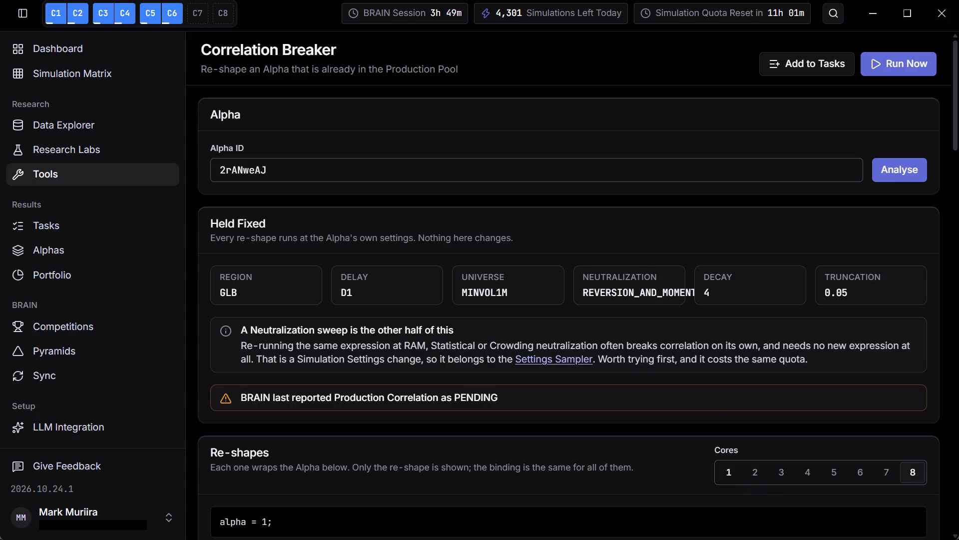
{"action": "left_click", "coordinate": [754, 470]}
Examine the Correlation Breaker's selected re-shapes, their expressions and the base alpha expression they wrap.
{"action": "scroll", "coordinate": [537, 400], "scroll_direction": "down", "scroll_amount": 4}
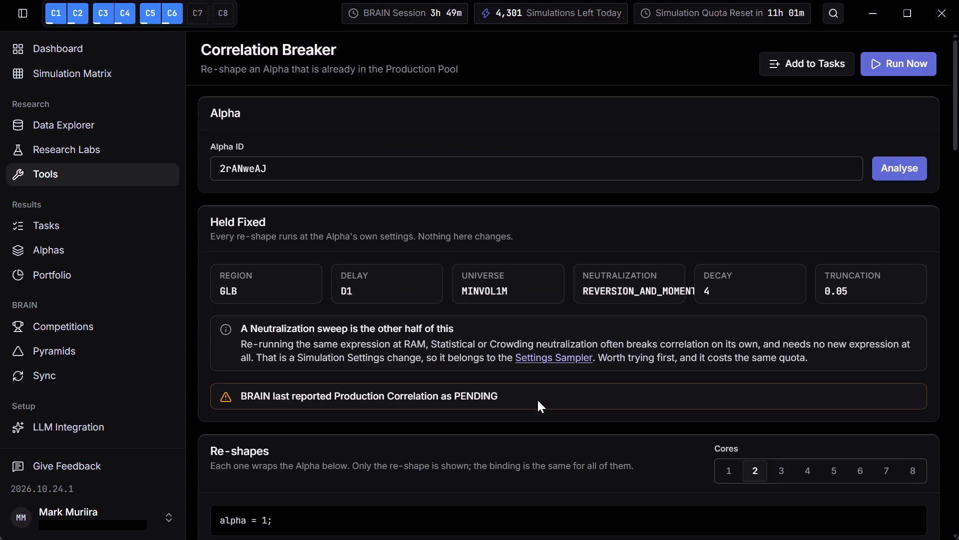
{"action": "scroll", "coordinate": [537, 400], "scroll_direction": "down", "scroll_amount": 2}
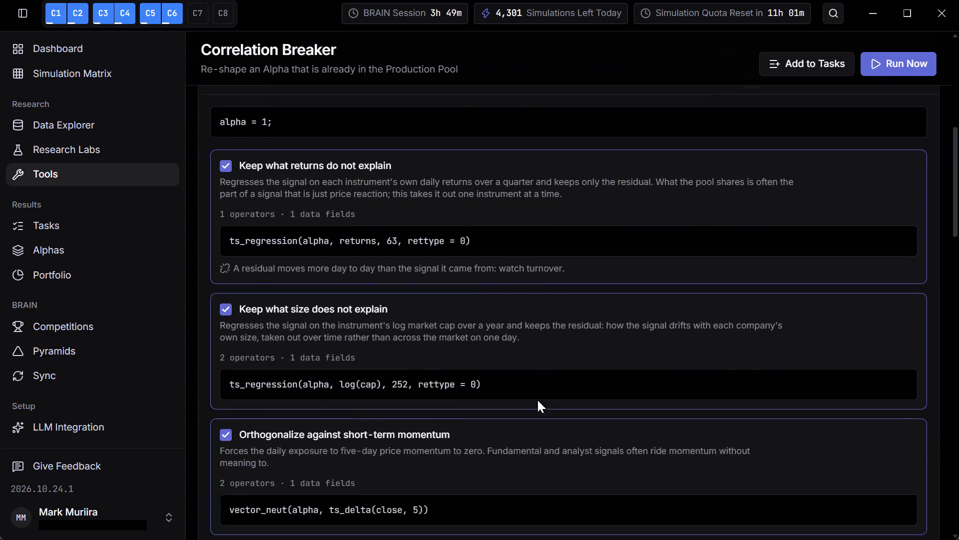
{"action": "scroll", "coordinate": [537, 400], "scroll_direction": "down", "scroll_amount": 17}
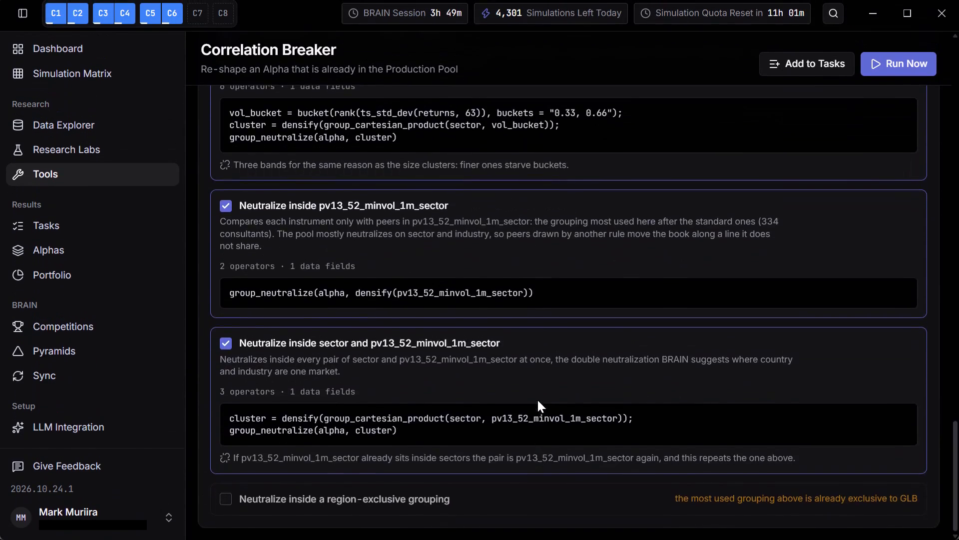
{"action": "scroll", "coordinate": [537, 400], "scroll_direction": "up", "scroll_amount": 17}
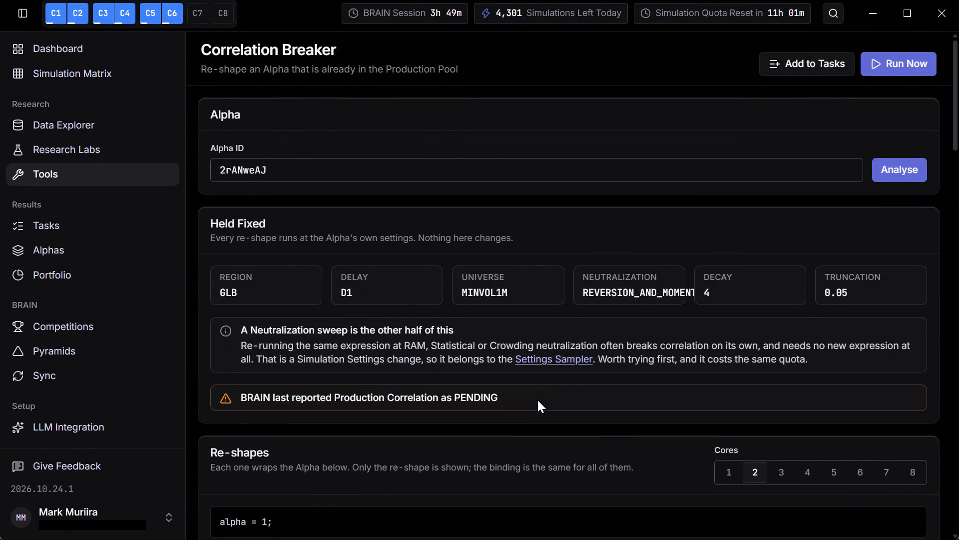
{"action": "left_click", "coordinate": [353, 521]}
{"action": "left_click", "coordinate": [272, 519]}
{"action": "scroll", "coordinate": [272, 519], "scroll_direction": "down", "scroll_amount": 1}
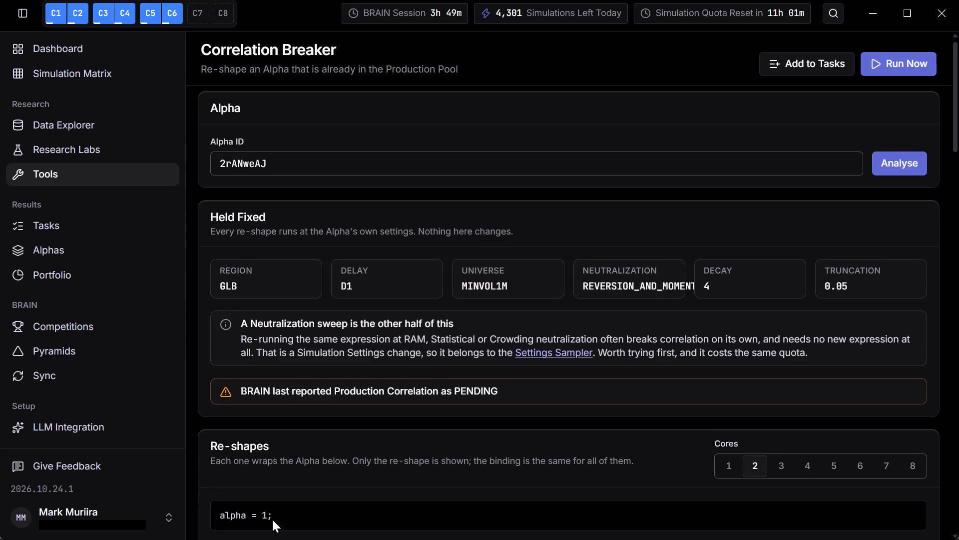
{"action": "scroll", "coordinate": [272, 519], "scroll_direction": "down", "scroll_amount": 2}
{"action": "left_click", "coordinate": [293, 379]}
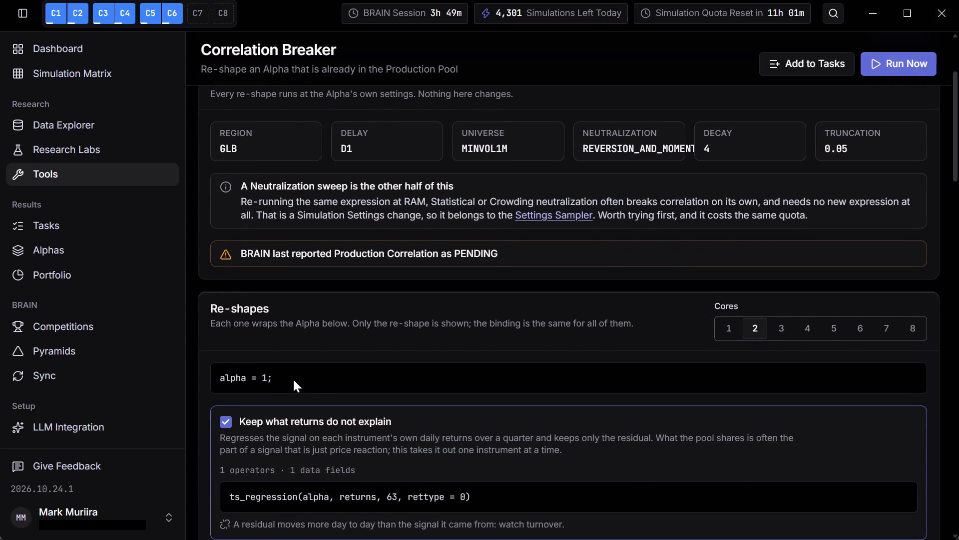
Run the Correlation Breaker on alpha 2rANweAJ immediately and open the task list to follow it.
{"action": "left_click", "coordinate": [889, 64]}
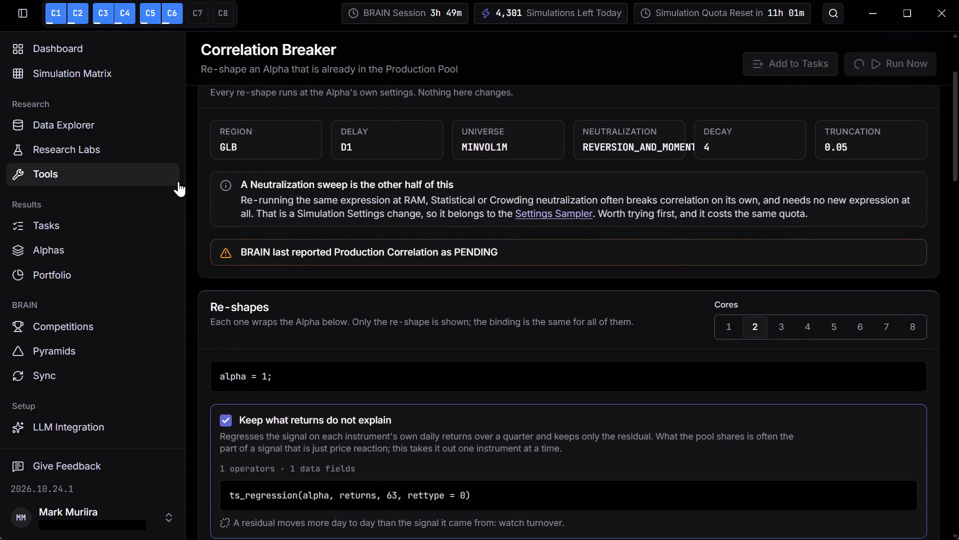
{"action": "left_click", "coordinate": [83, 227]}
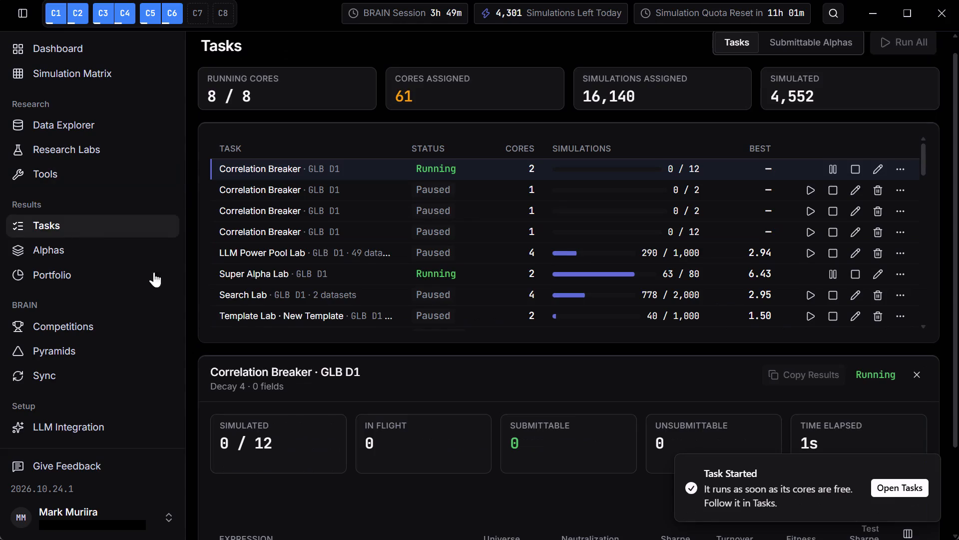
Examine the newest Correlation Breaker GLB D1 task's simulation summary, BRAIN feedback and results table.
{"action": "scroll", "coordinate": [337, 203], "scroll_direction": "up", "scroll_amount": 5}
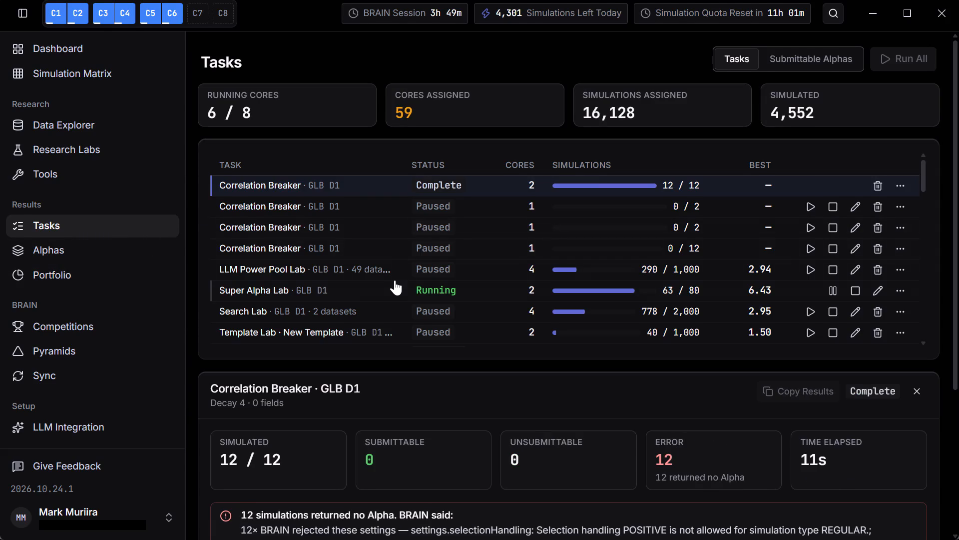
{"action": "scroll", "coordinate": [395, 280], "scroll_direction": "up", "scroll_amount": 3}
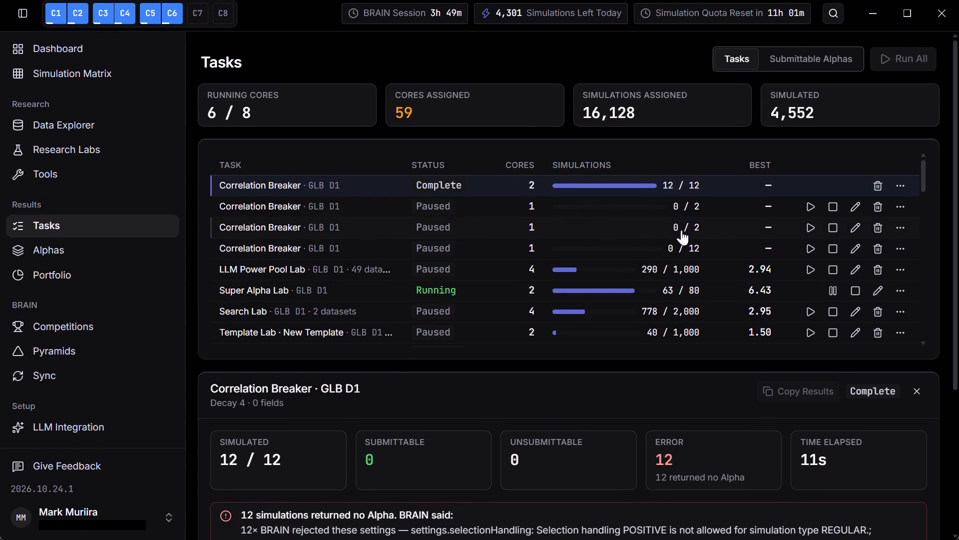
{"action": "left_click", "coordinate": [607, 178]}
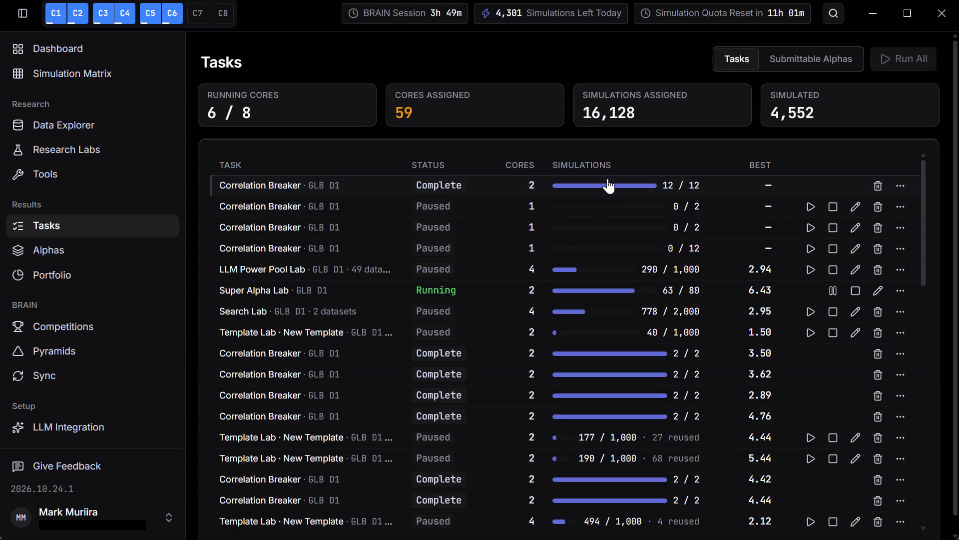
{"action": "left_click", "coordinate": [607, 185]}
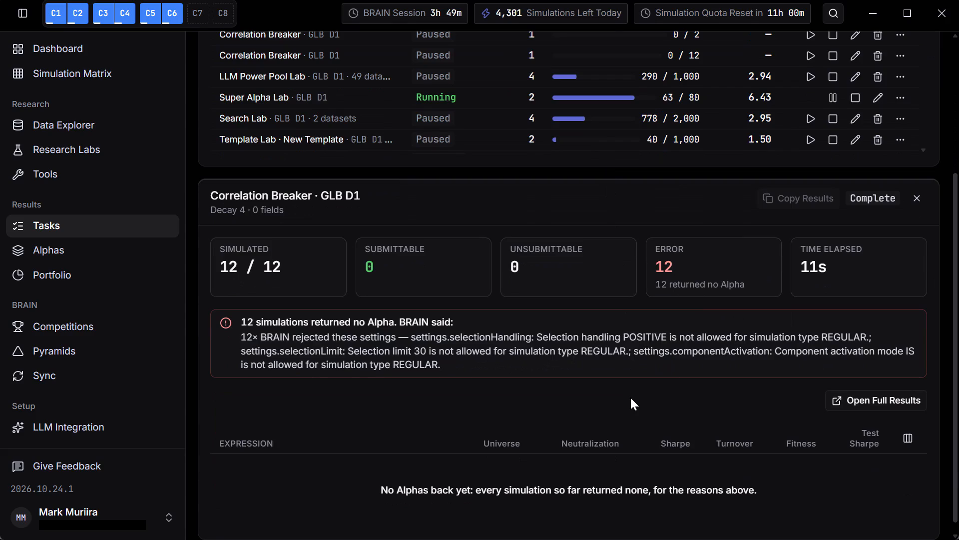
{"action": "scroll", "coordinate": [630, 397], "scroll_direction": "up", "scroll_amount": 2}
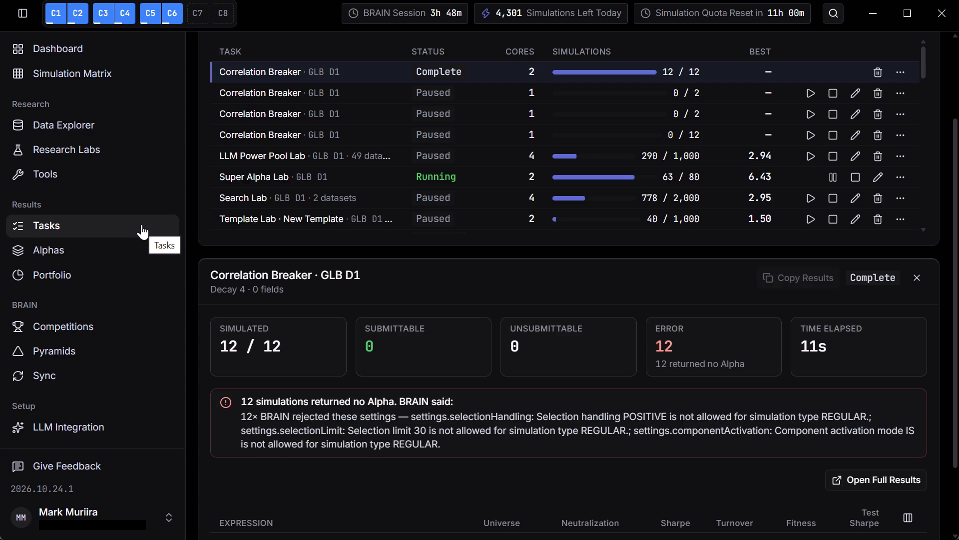
{"action": "left_click", "coordinate": [141, 224]}
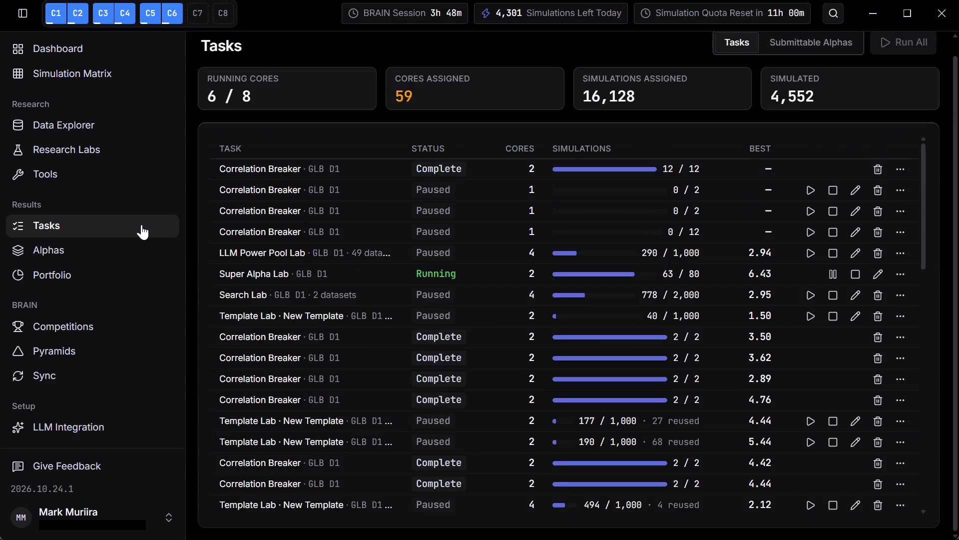
{"action": "left_click", "coordinate": [141, 224]}
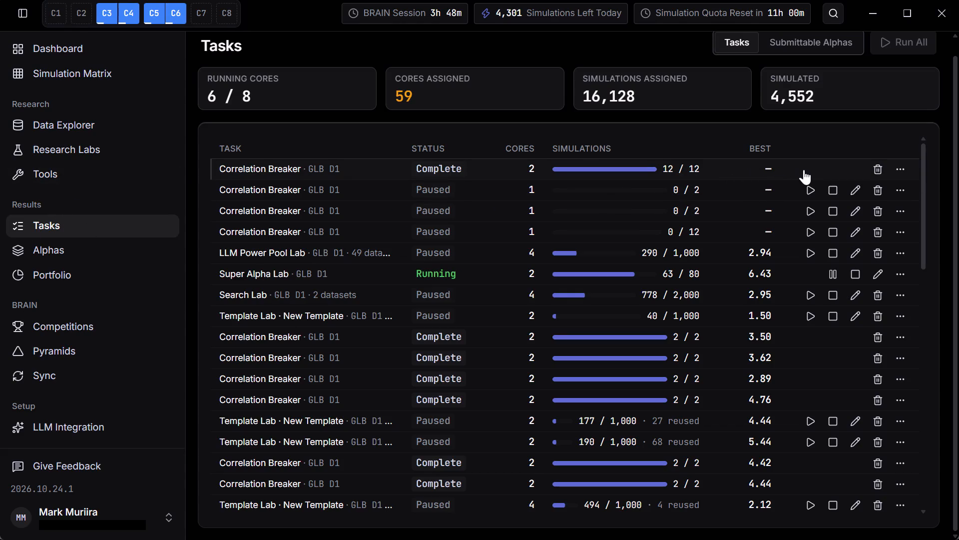
{"action": "left_click", "coordinate": [903, 173]}
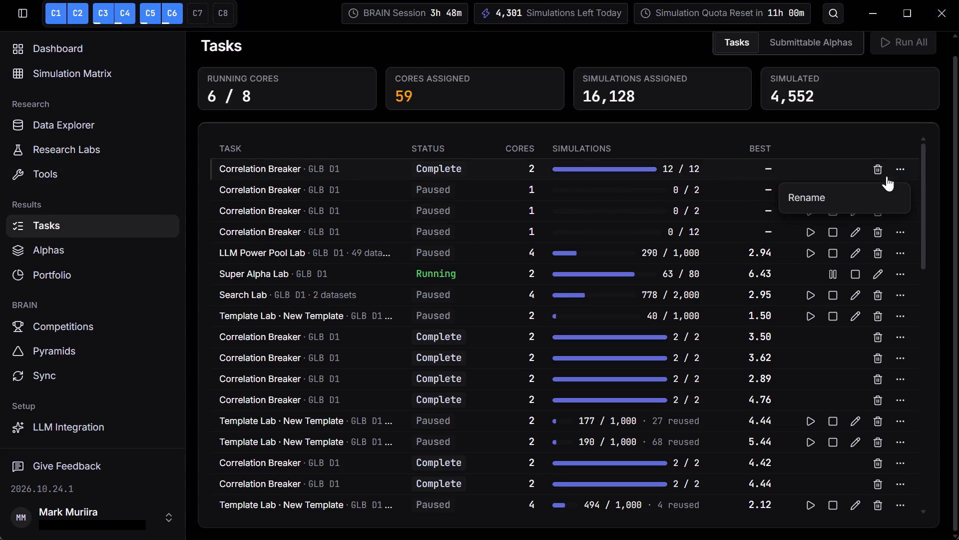
{"action": "left_click", "coordinate": [791, 172]}
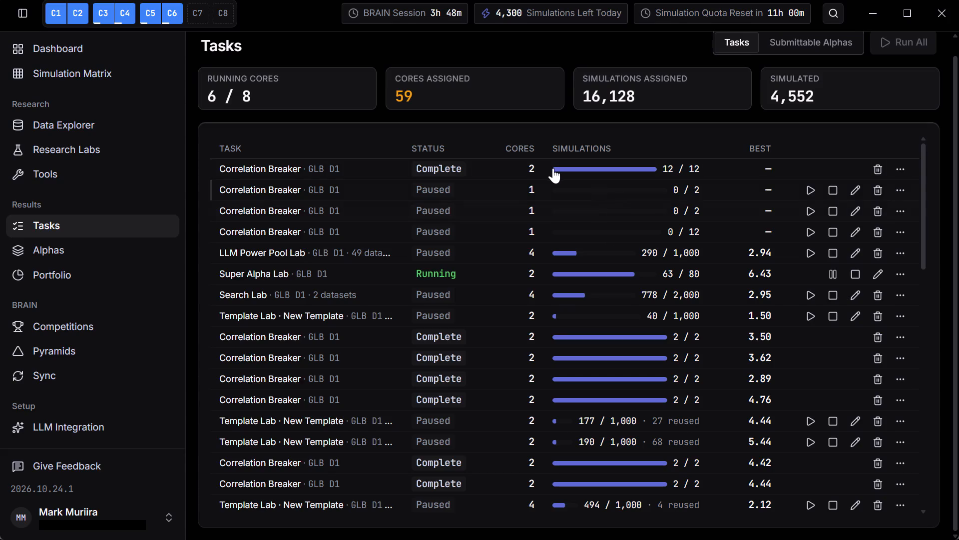
{"action": "left_click", "coordinate": [533, 167]}
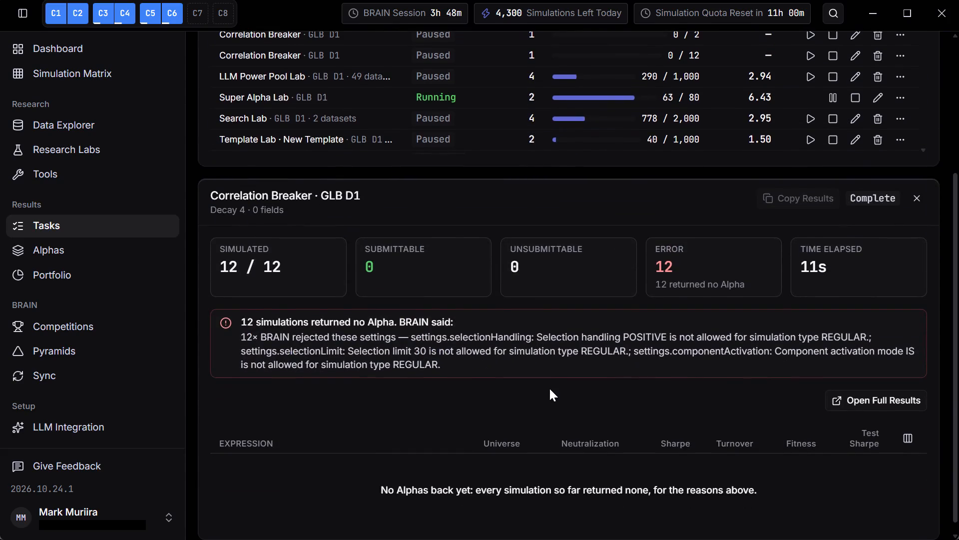
{"action": "scroll", "coordinate": [549, 388], "scroll_direction": "up", "scroll_amount": 4}
{"action": "scroll", "coordinate": [549, 388], "scroll_direction": "down", "scroll_amount": 2}
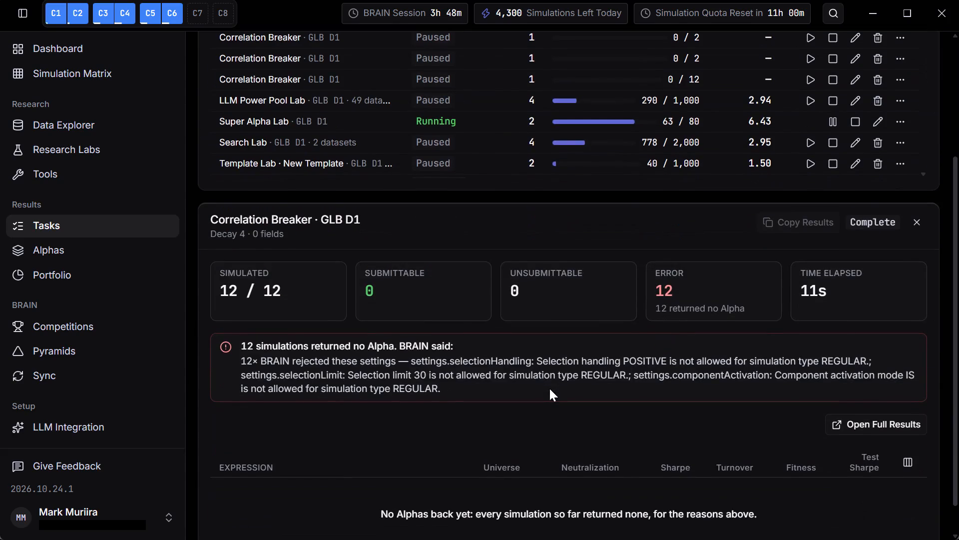
{"action": "scroll", "coordinate": [549, 388], "scroll_direction": "down", "scroll_amount": 1}
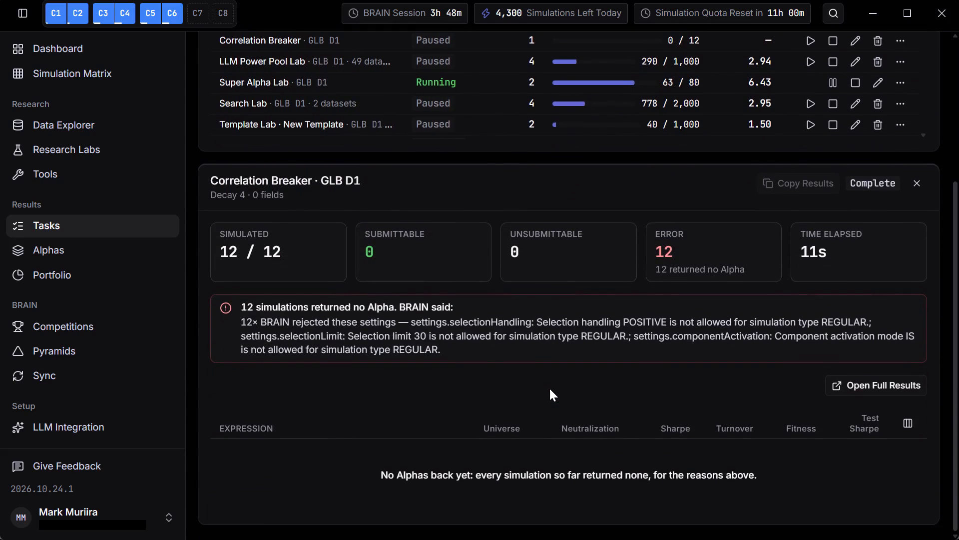
{"action": "scroll", "coordinate": [549, 388], "scroll_direction": "down", "scroll_amount": 2}
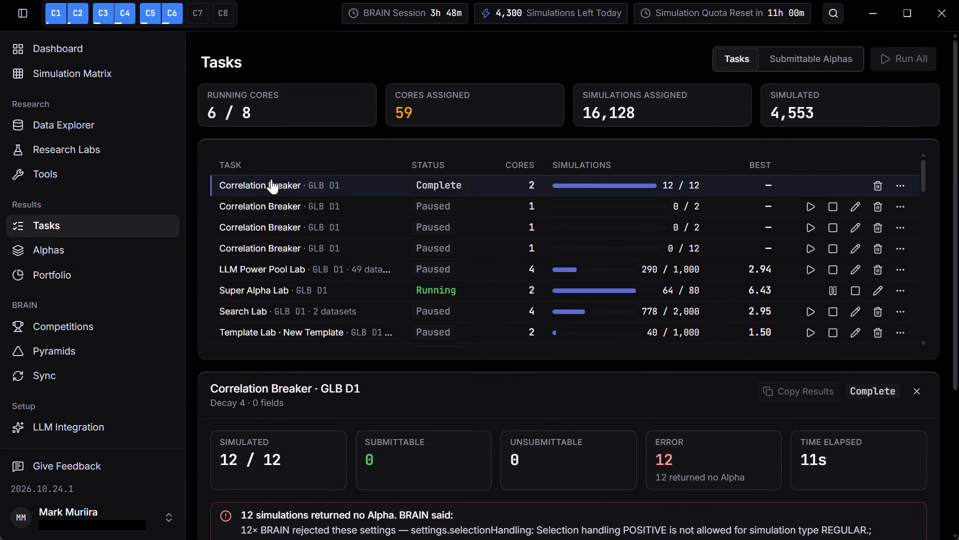
{"action": "left_click", "coordinate": [541, 180]}
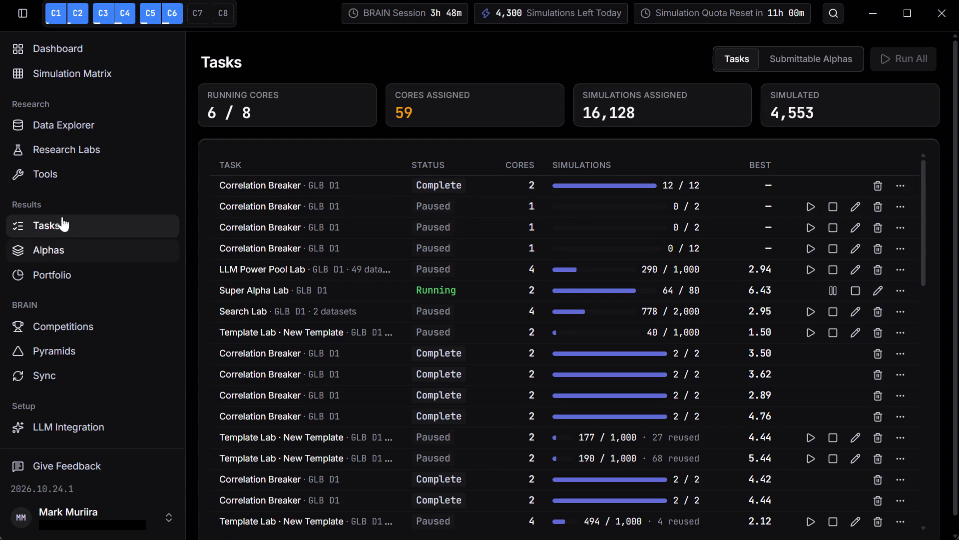
Examine the stored unsubmitted alphas, comparing region, universe, Sharpe, turnover, fitness, returns, drawdown and margin.
{"action": "left_click", "coordinate": [50, 247]}
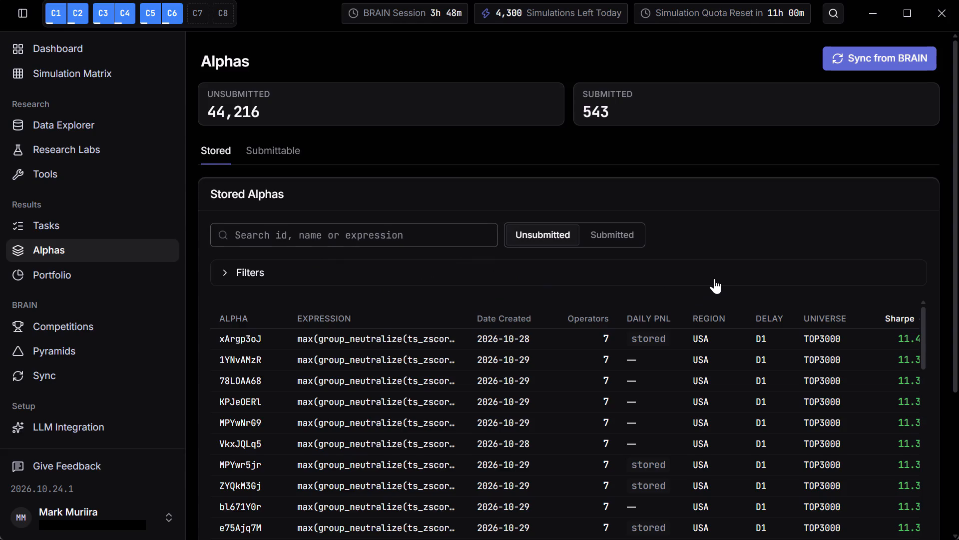
{"action": "scroll", "coordinate": [714, 278], "scroll_direction": "down", "scroll_amount": 4}
{"action": "scroll", "coordinate": [714, 278], "scroll_direction": "right", "scroll_amount": 1}
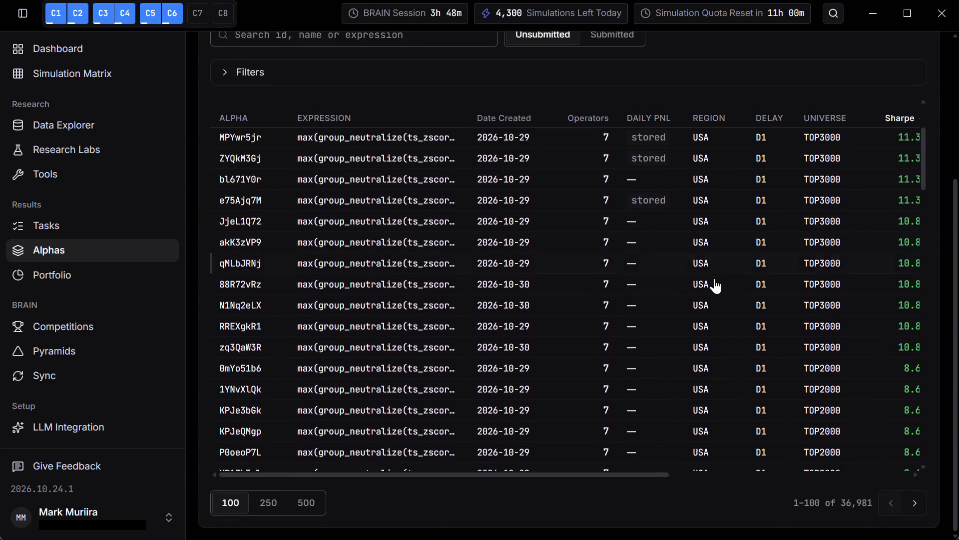
{"action": "scroll", "coordinate": [714, 278], "scroll_direction": "right", "scroll_amount": 3}
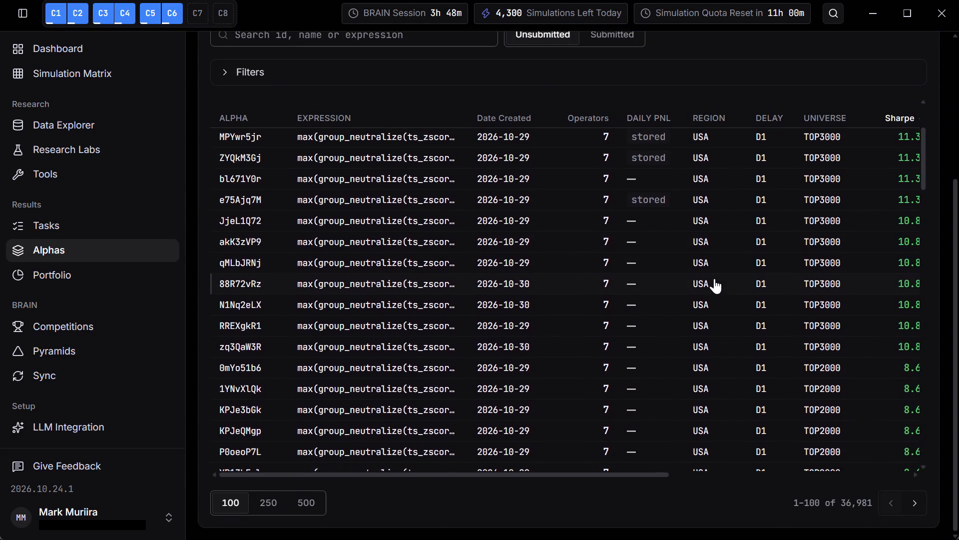
{"action": "scroll", "coordinate": [714, 278], "scroll_direction": "right", "scroll_amount": 1}
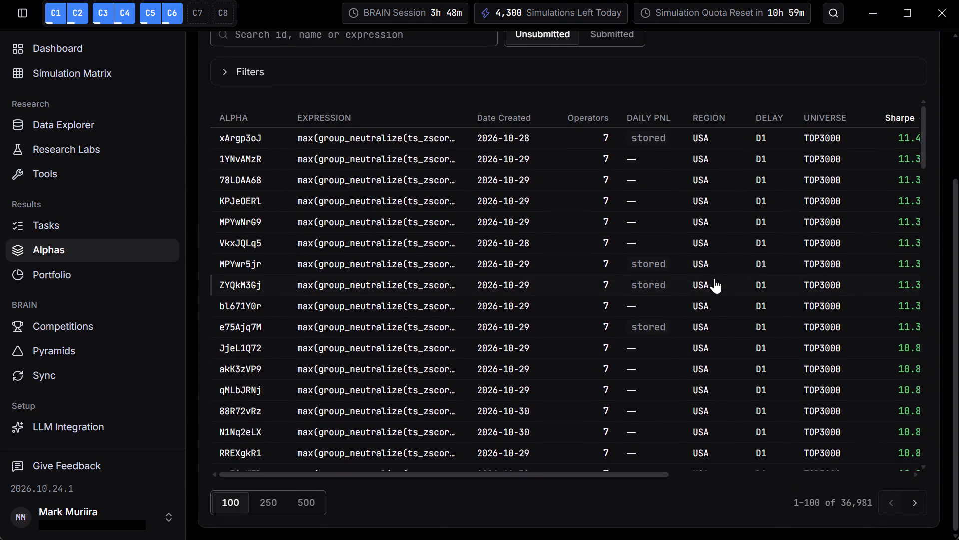
{"action": "scroll", "coordinate": [714, 278], "scroll_direction": "left", "scroll_amount": 6}
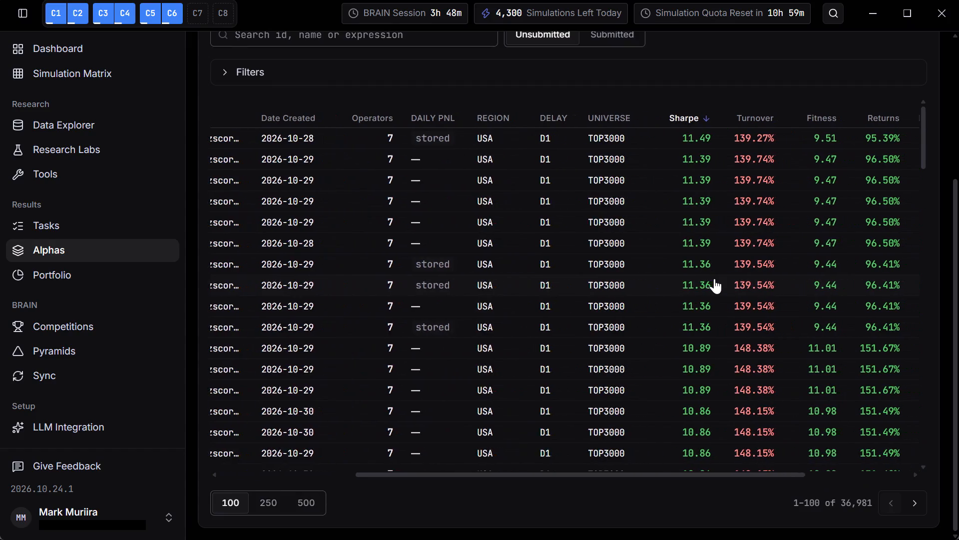
{"action": "scroll", "coordinate": [714, 278], "scroll_direction": "left", "scroll_amount": 3}
{"action": "scroll", "coordinate": [714, 278], "scroll_direction": "down", "scroll_amount": 6}
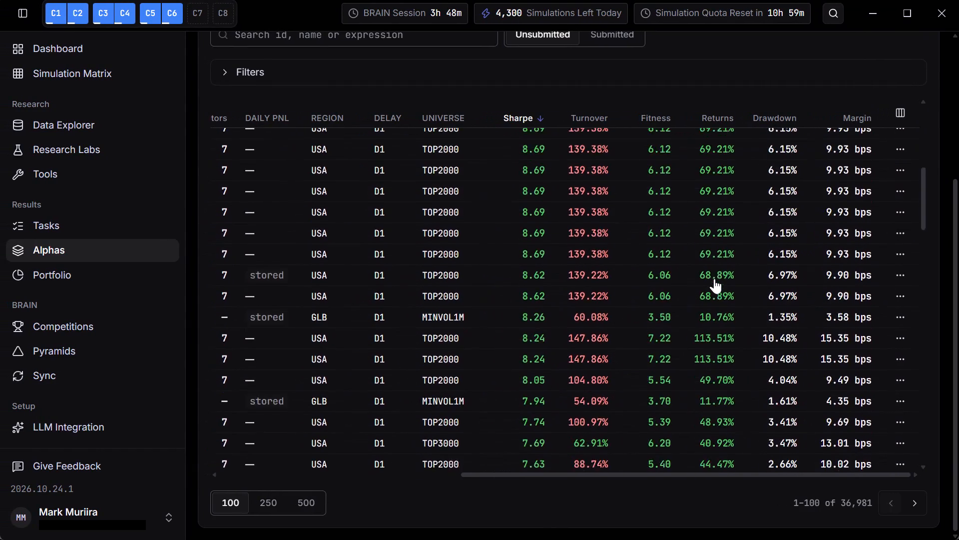
{"action": "scroll", "coordinate": [714, 278], "scroll_direction": "down", "scroll_amount": 7}
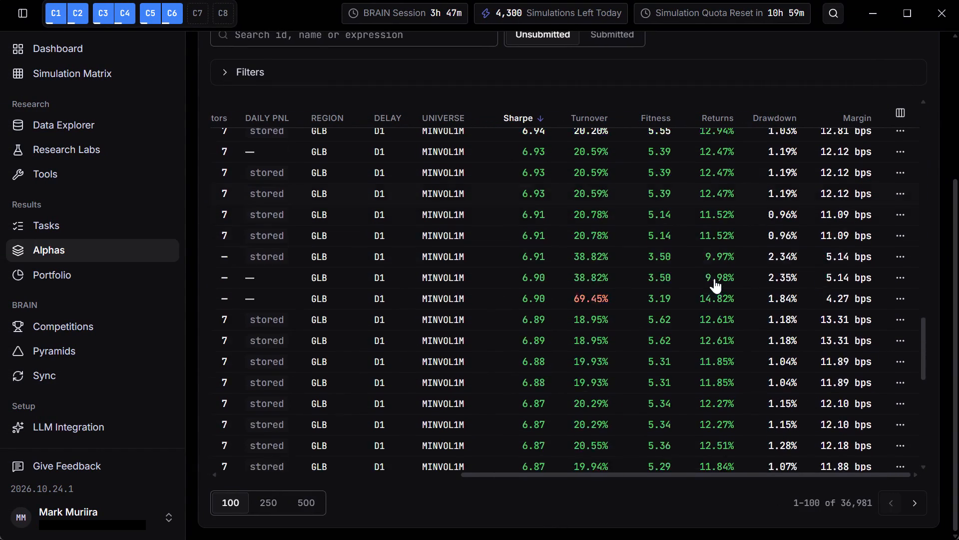
{"action": "scroll", "coordinate": [714, 278], "scroll_direction": "right", "scroll_amount": 15}
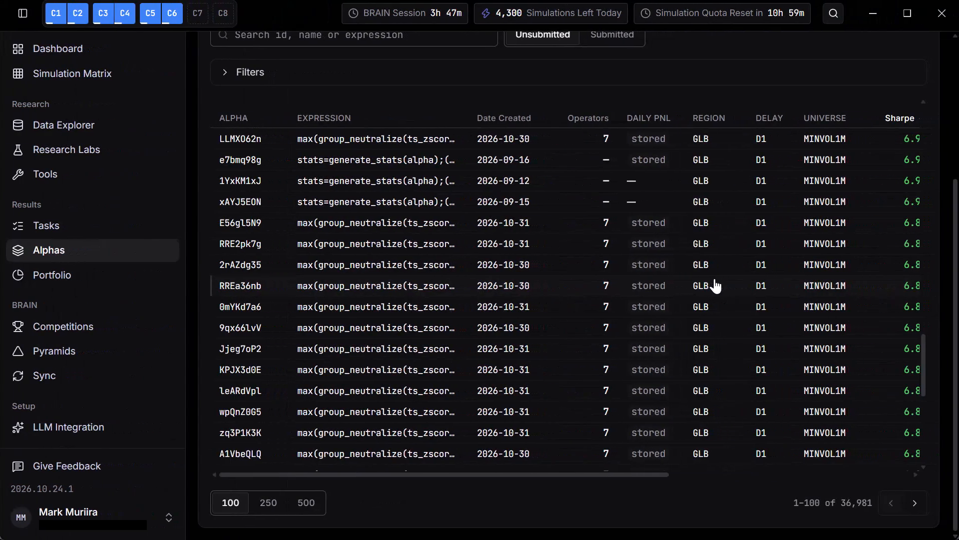
{"action": "left_click", "coordinate": [98, 431]}
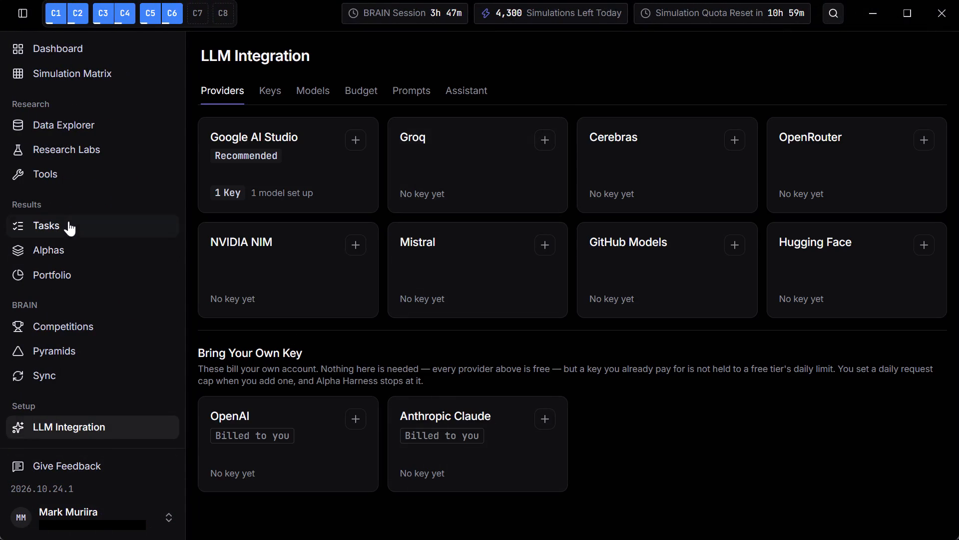
{"action": "left_click", "coordinate": [100, 144]}
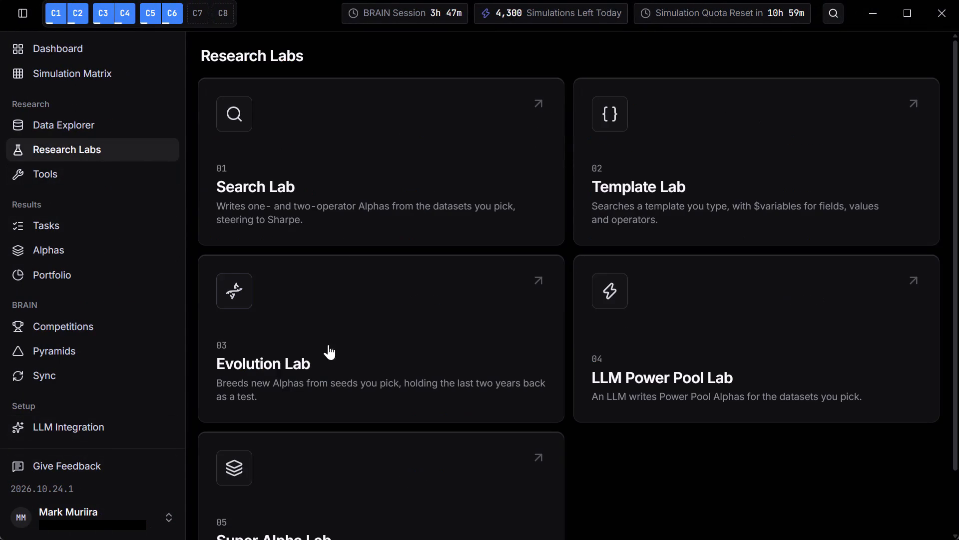
{"action": "scroll", "coordinate": [379, 495], "scroll_direction": "down", "scroll_amount": 6}
{"action": "left_click", "coordinate": [362, 449]}
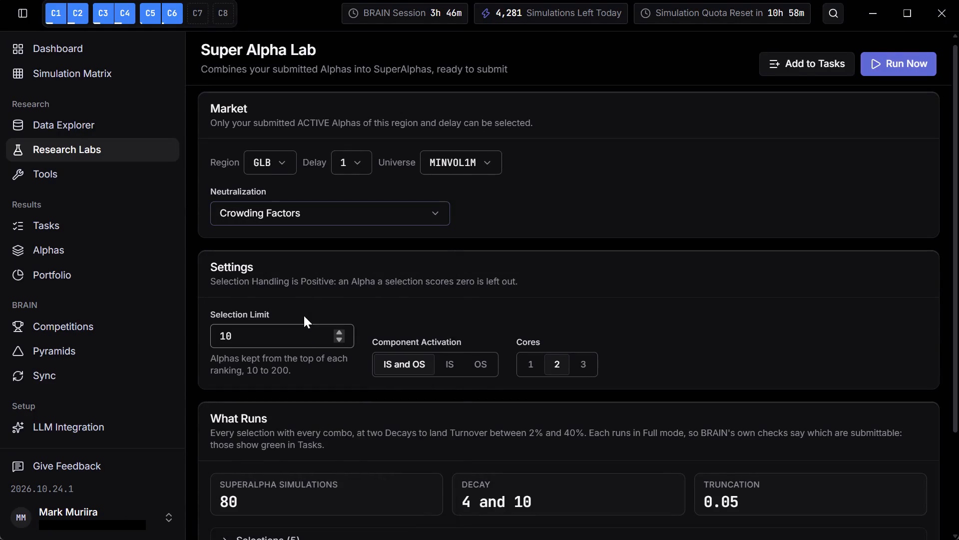
Review the Super Alpha Lab's market, selection limit, core, decay and truncation settings and the note on the operator ceiling.
{"action": "scroll", "coordinate": [426, 265], "scroll_direction": "up", "scroll_amount": 2}
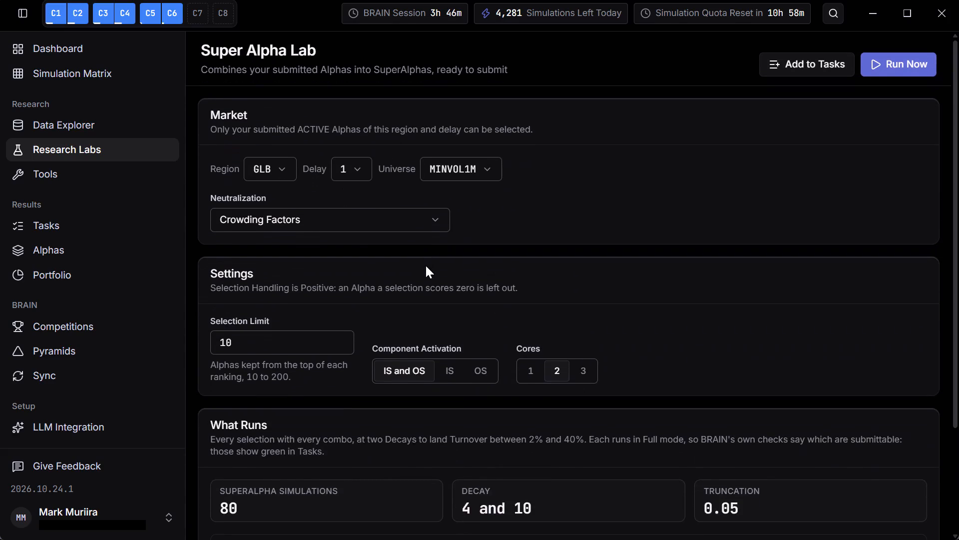
{"action": "scroll", "coordinate": [426, 265], "scroll_direction": "down", "scroll_amount": 7}
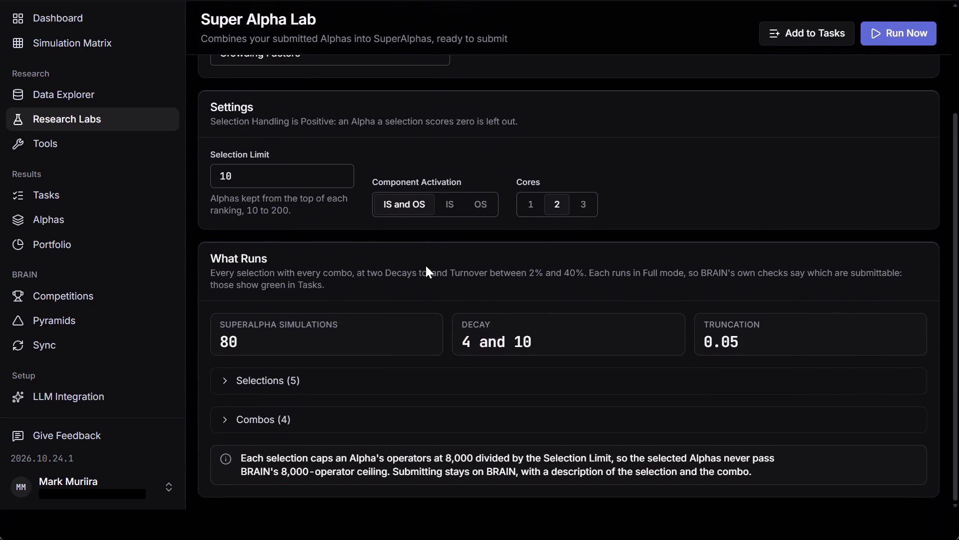
{"action": "scroll", "coordinate": [426, 265], "scroll_direction": "down", "scroll_amount": 2}
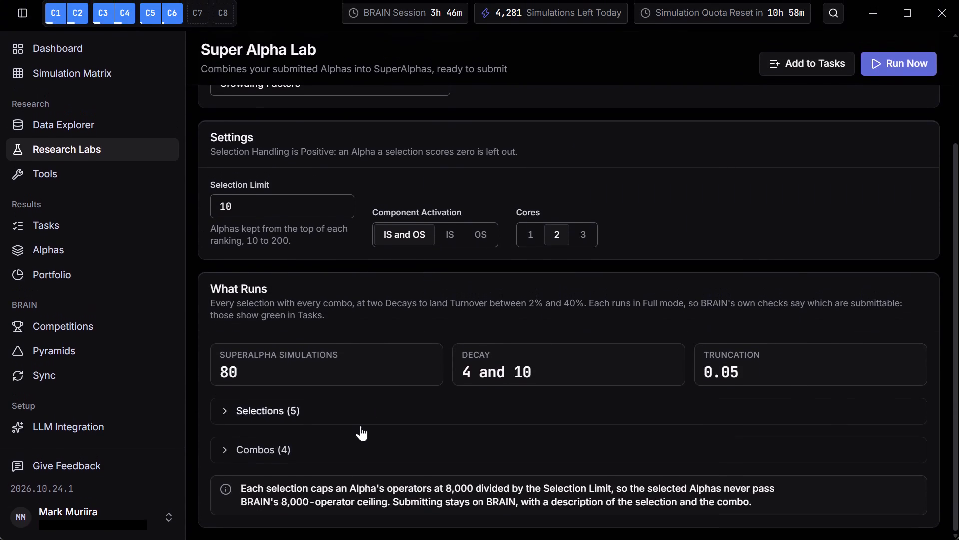
{"action": "double_click", "coordinate": [300, 504]}
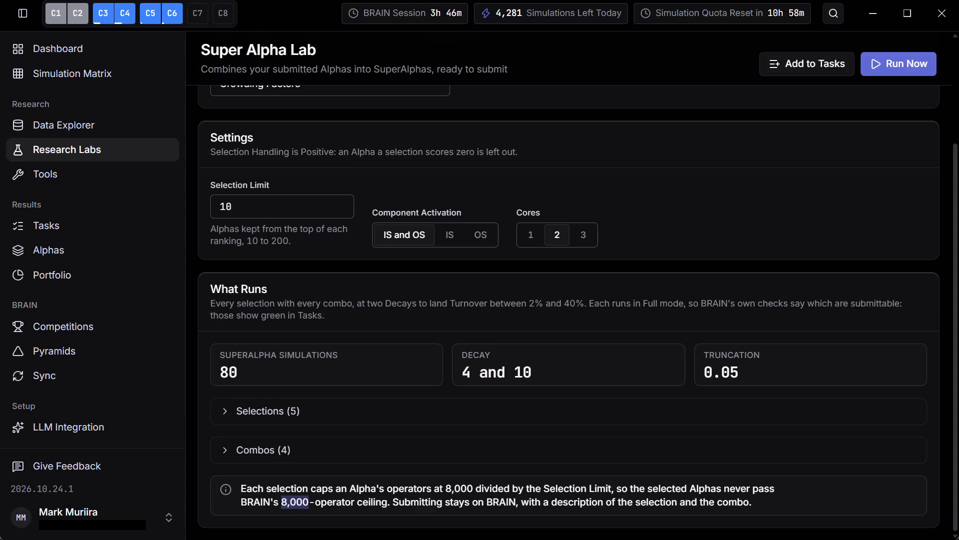
{"action": "left_click", "coordinate": [360, 493]}
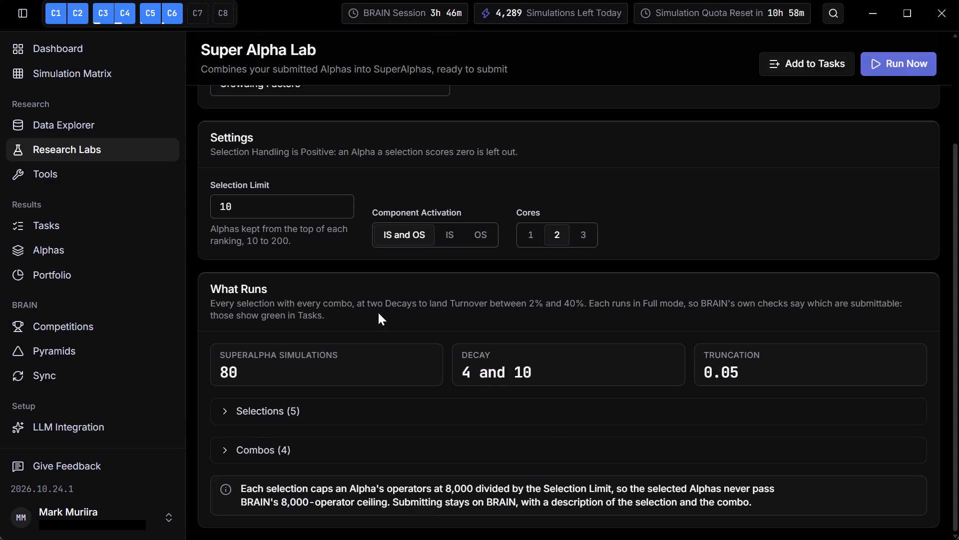
{"action": "left_click", "coordinate": [378, 312]}
{"action": "left_click", "coordinate": [378, 312]}
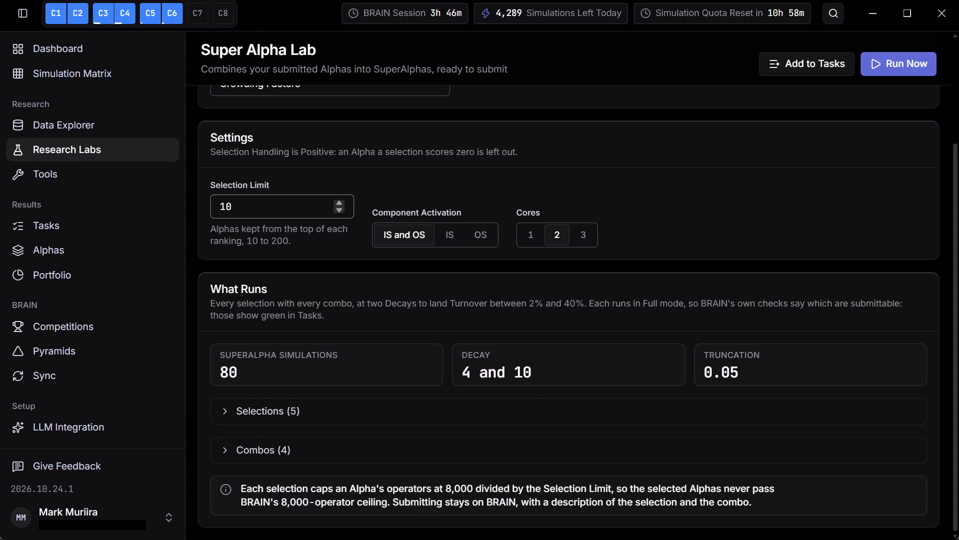
{"action": "scroll", "coordinate": [285, 213], "scroll_direction": "up", "scroll_amount": 3}
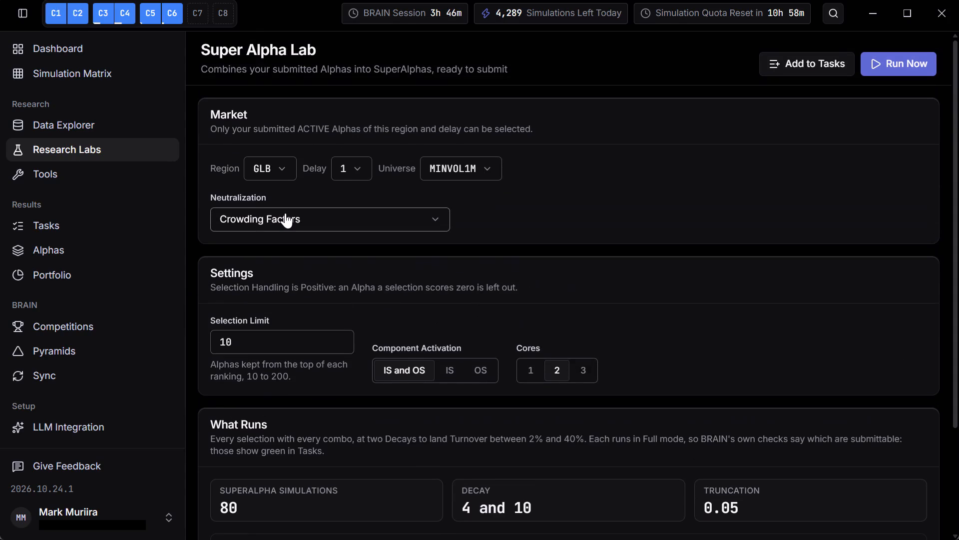
{"action": "right_click", "coordinate": [681, 152]}
{"action": "left_click", "coordinate": [632, 193]}
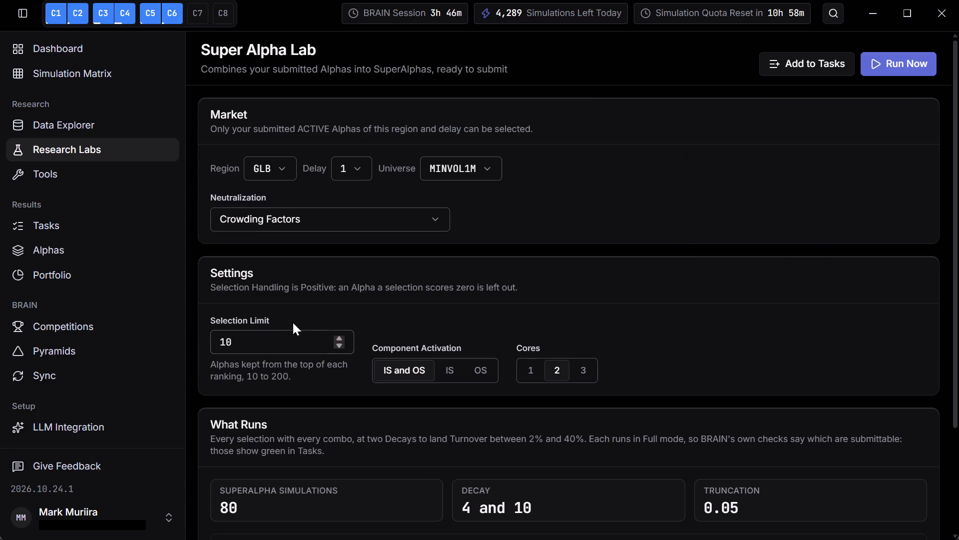
{"action": "scroll", "coordinate": [310, 421], "scroll_direction": "down", "scroll_amount": 4}
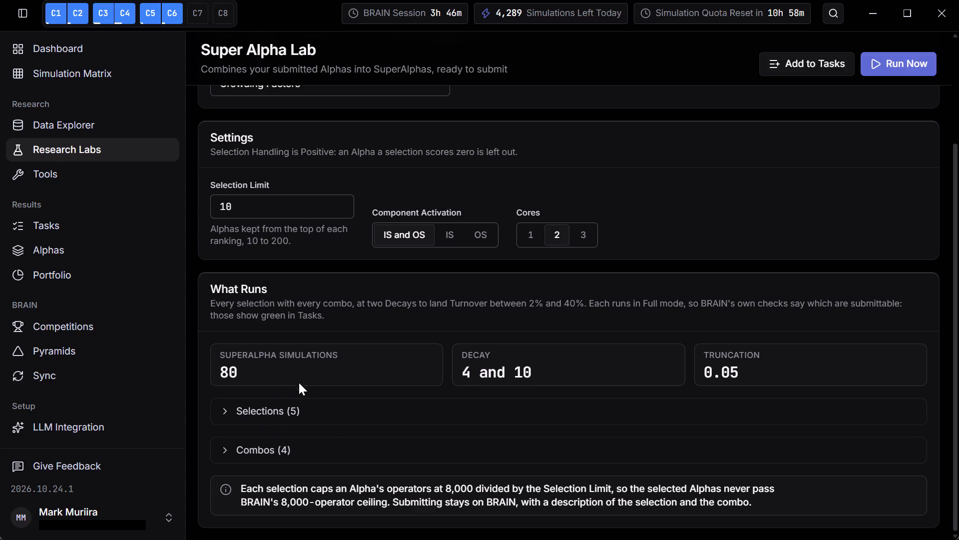
{"action": "scroll", "coordinate": [326, 432], "scroll_direction": "down", "scroll_amount": 1}
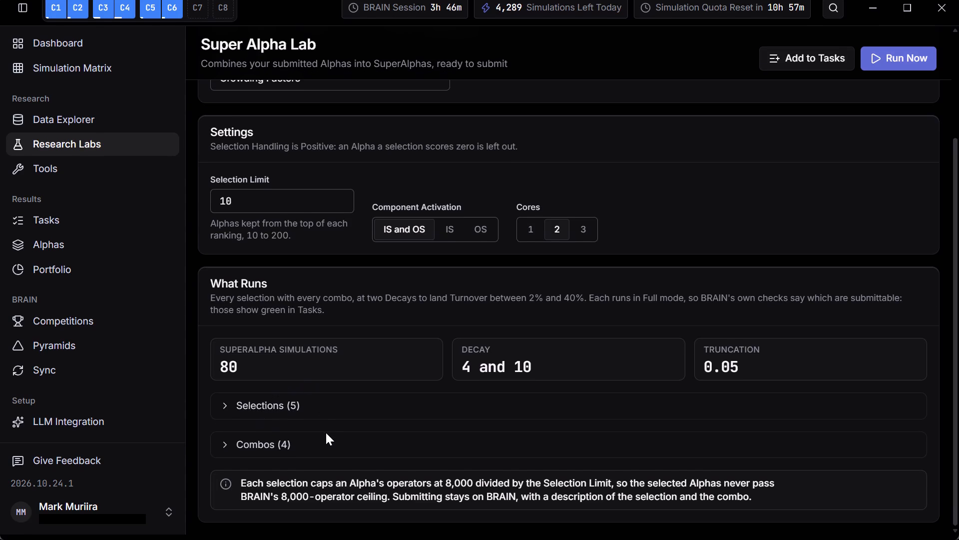
{"action": "scroll", "coordinate": [326, 432], "scroll_direction": "down", "scroll_amount": 1}
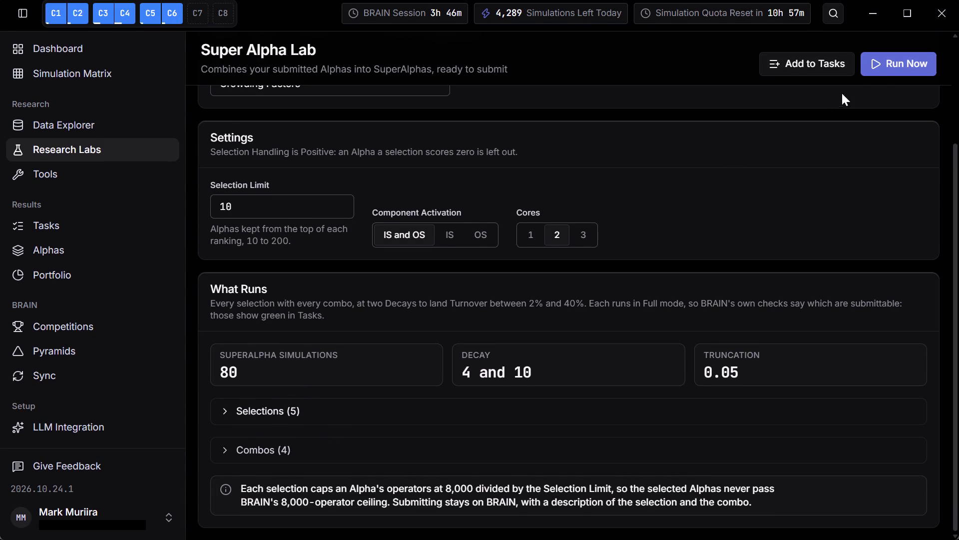
Run the configured Super Alpha Lab task immediately and open the task list to follow it.
{"action": "left_click", "coordinate": [886, 61]}
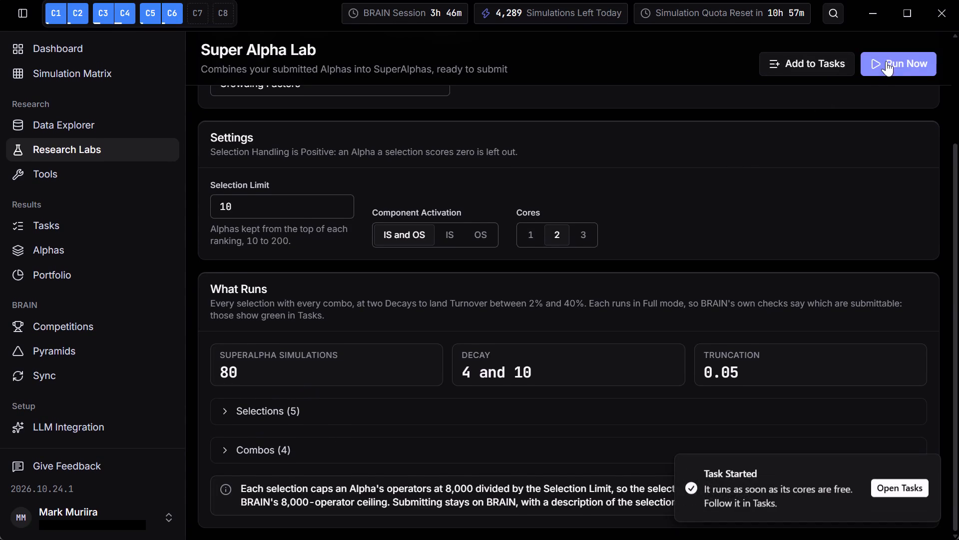
{"action": "left_click", "coordinate": [48, 221]}
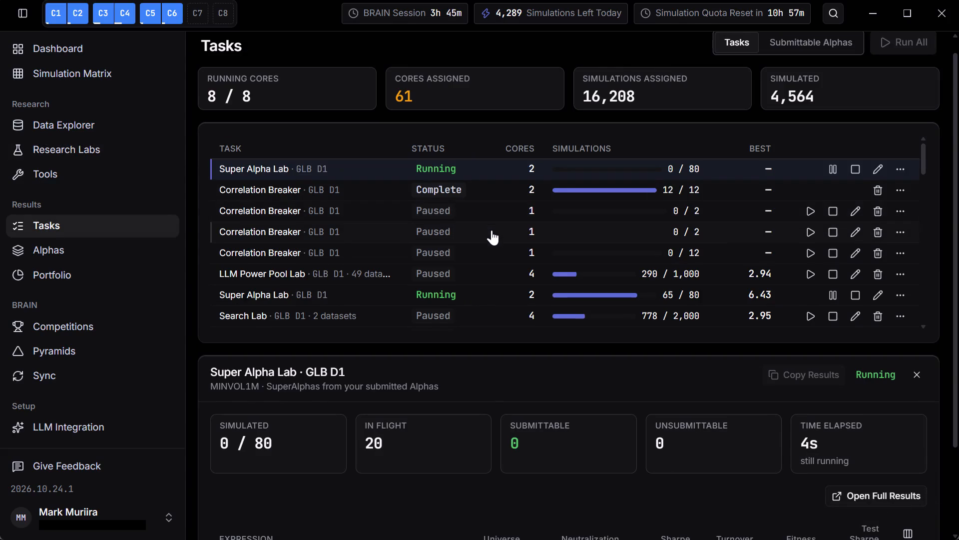
Remove the completed 12 / 12 Correlation Breaker task and the uppermost paused 0 / 2 Correlation Breaker task from the task list.
{"action": "scroll", "coordinate": [375, 363], "scroll_direction": "right", "scroll_amount": 1}
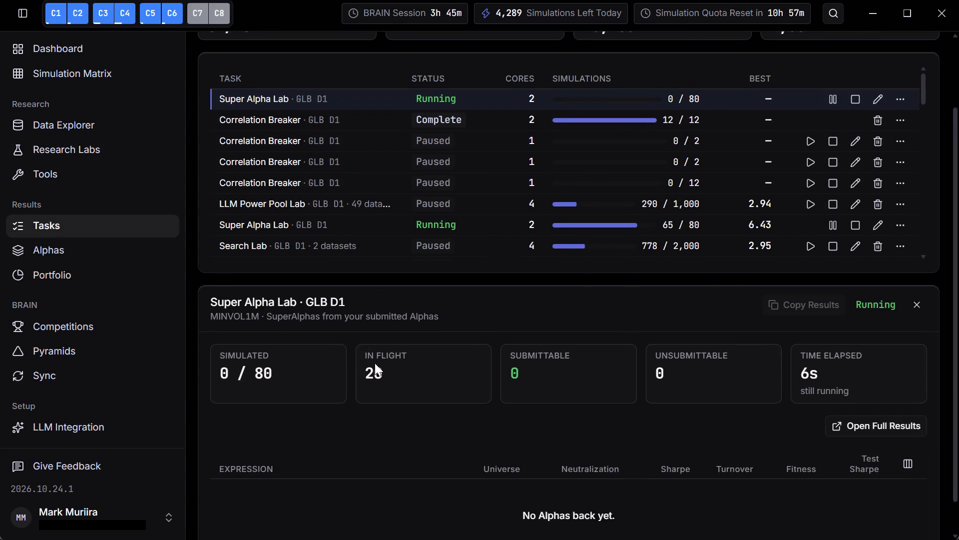
{"action": "scroll", "coordinate": [375, 363], "scroll_direction": "right", "scroll_amount": 1}
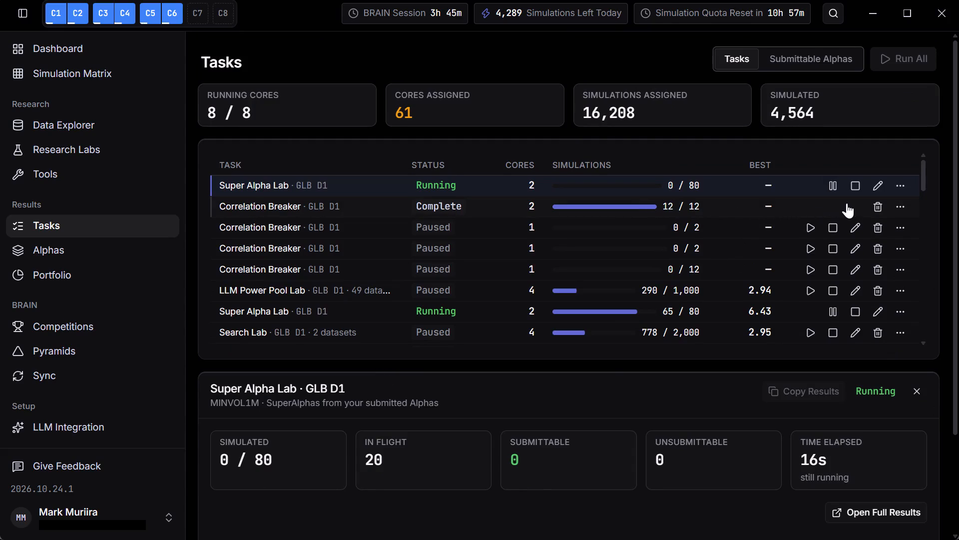
{"action": "left_click", "coordinate": [880, 205]}
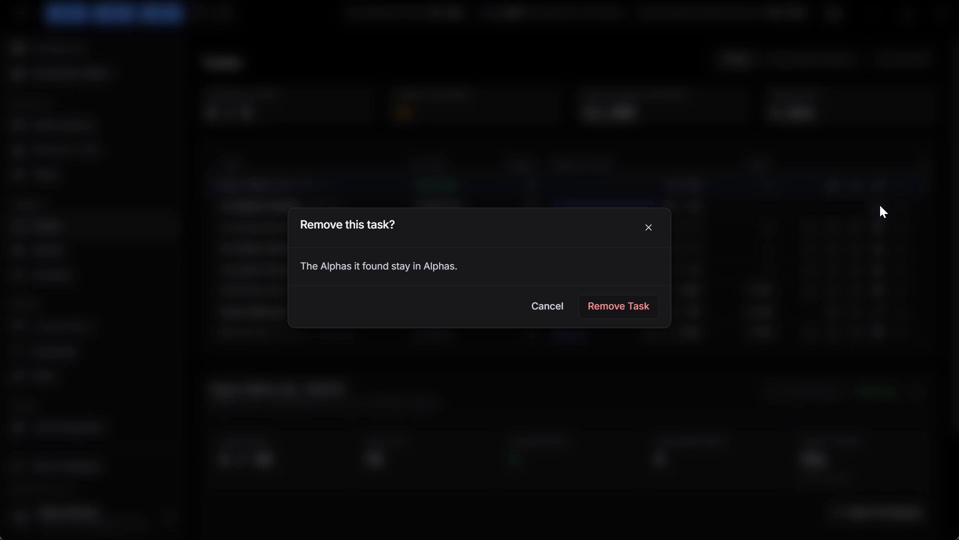
{"action": "left_click", "coordinate": [625, 309]}
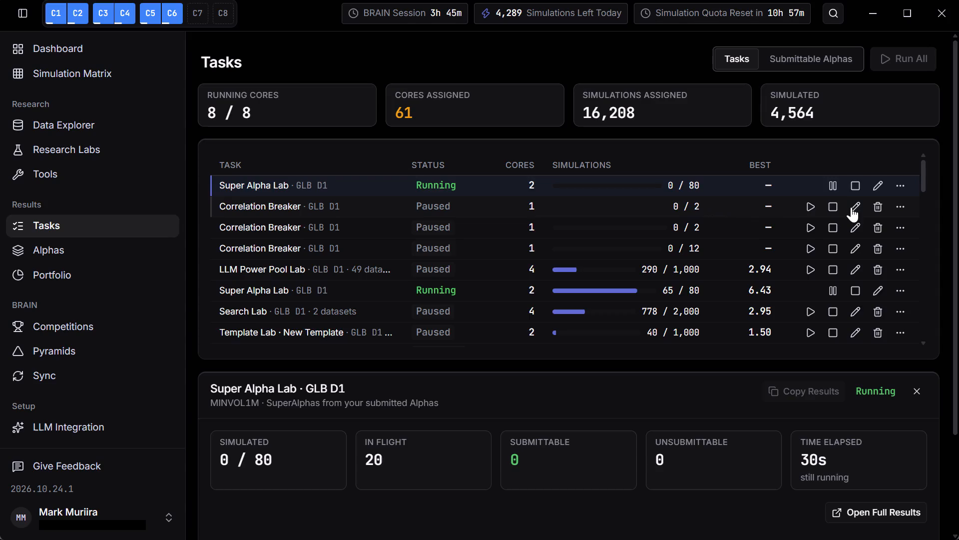
{"action": "left_click", "coordinate": [878, 204]}
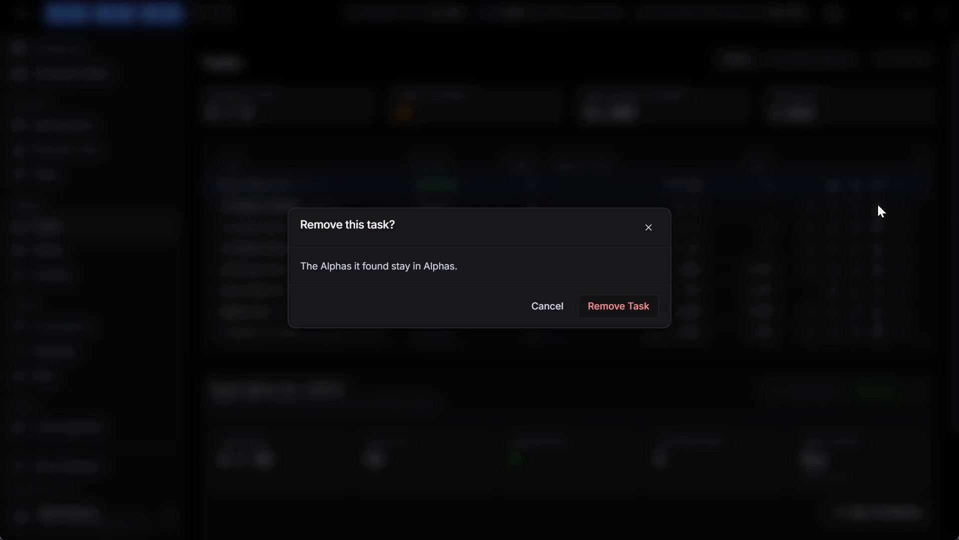
{"action": "left_click", "coordinate": [610, 305]}
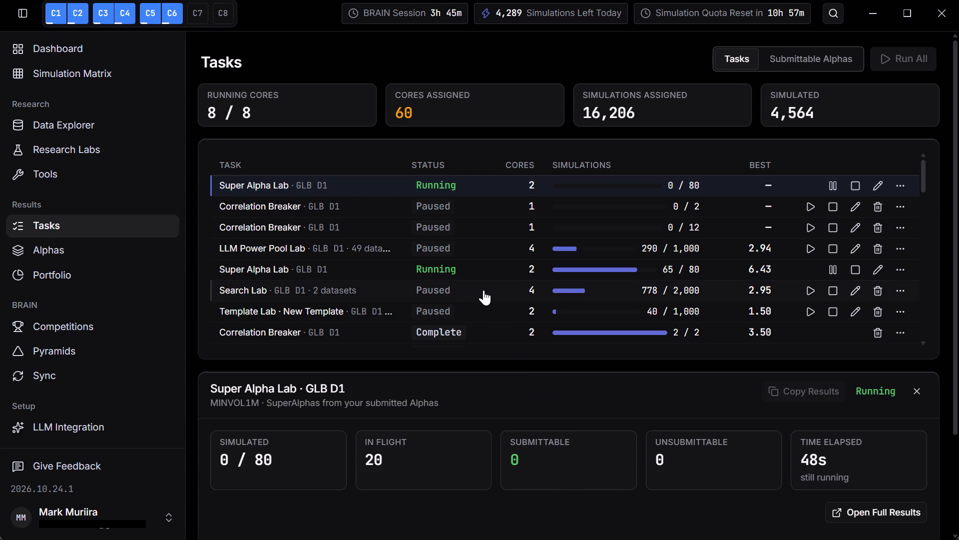
Open the older running Super Alpha Lab task and review its simulation outcomes, errors and resulting alphas.
{"action": "scroll", "coordinate": [483, 290], "scroll_direction": "up", "scroll_amount": 5}
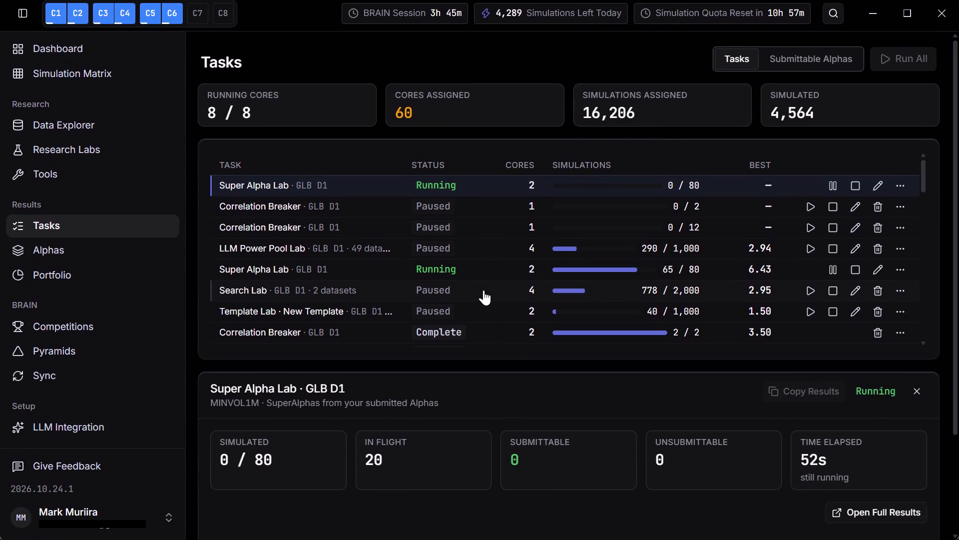
{"action": "left_click", "coordinate": [666, 265]}
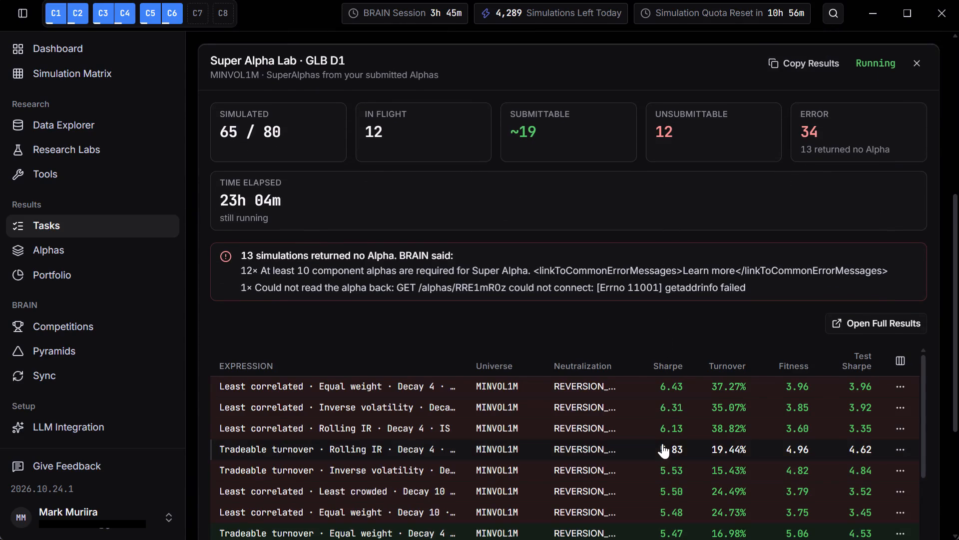
{"action": "scroll", "coordinate": [662, 443], "scroll_direction": "left", "scroll_amount": 10}
{"action": "scroll", "coordinate": [662, 443], "scroll_direction": "right", "scroll_amount": 3}
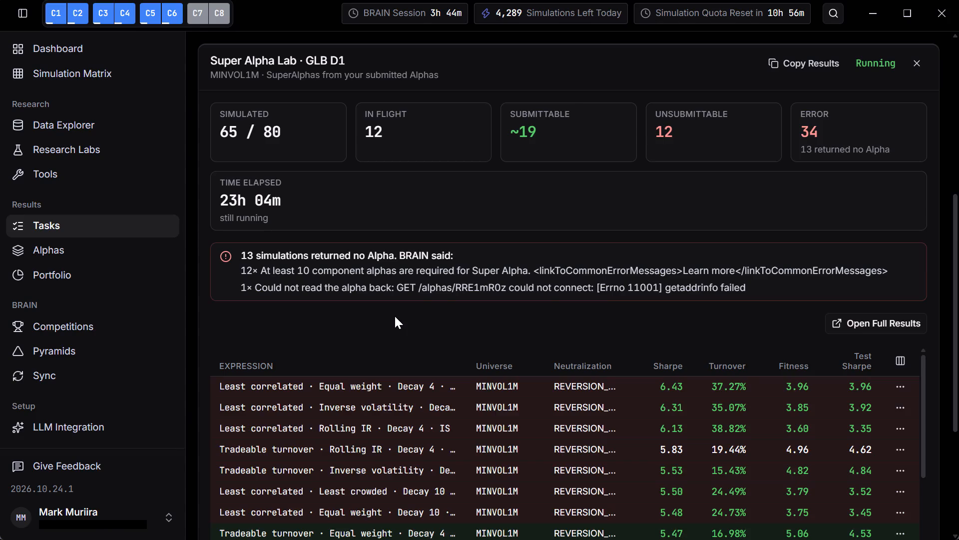
{"action": "scroll", "coordinate": [395, 316], "scroll_direction": "up", "scroll_amount": 5}
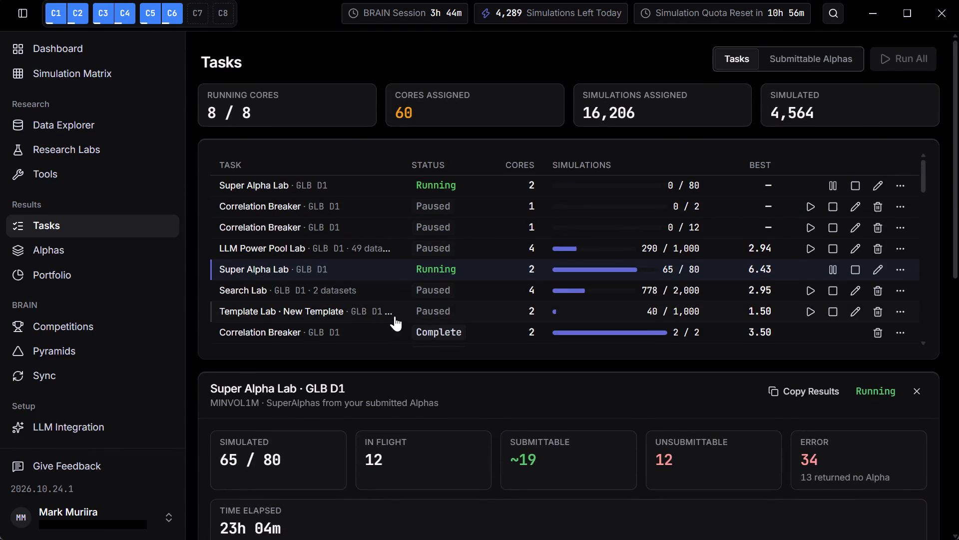
{"action": "scroll", "coordinate": [395, 316], "scroll_direction": "up", "scroll_amount": 1}
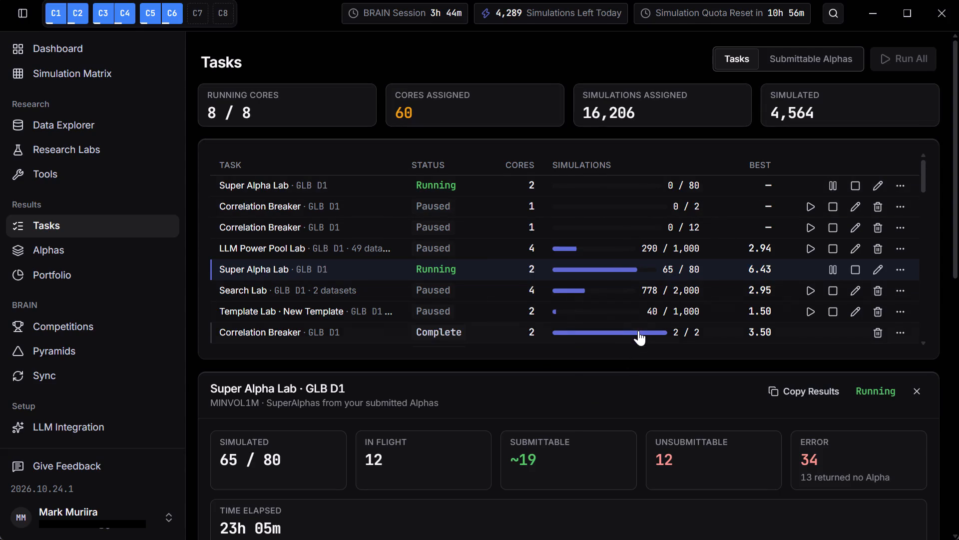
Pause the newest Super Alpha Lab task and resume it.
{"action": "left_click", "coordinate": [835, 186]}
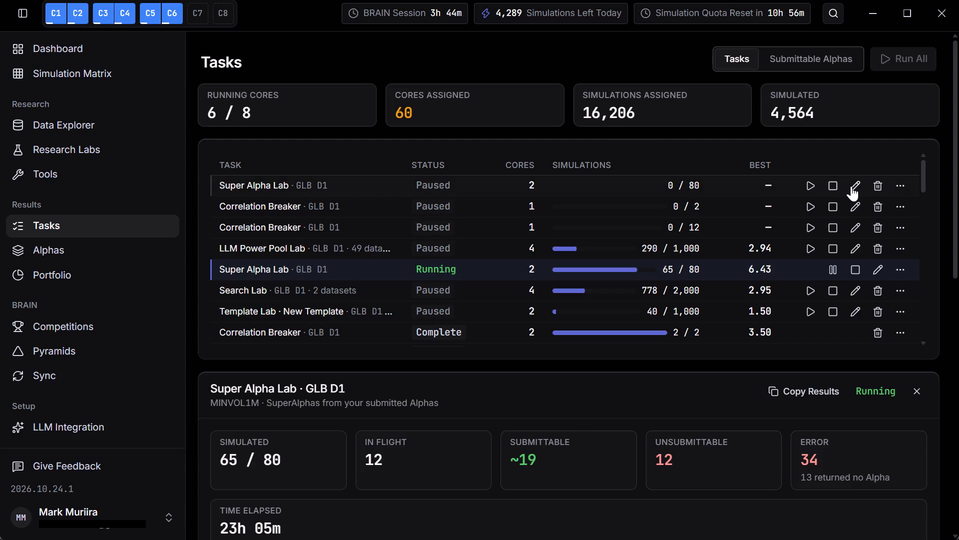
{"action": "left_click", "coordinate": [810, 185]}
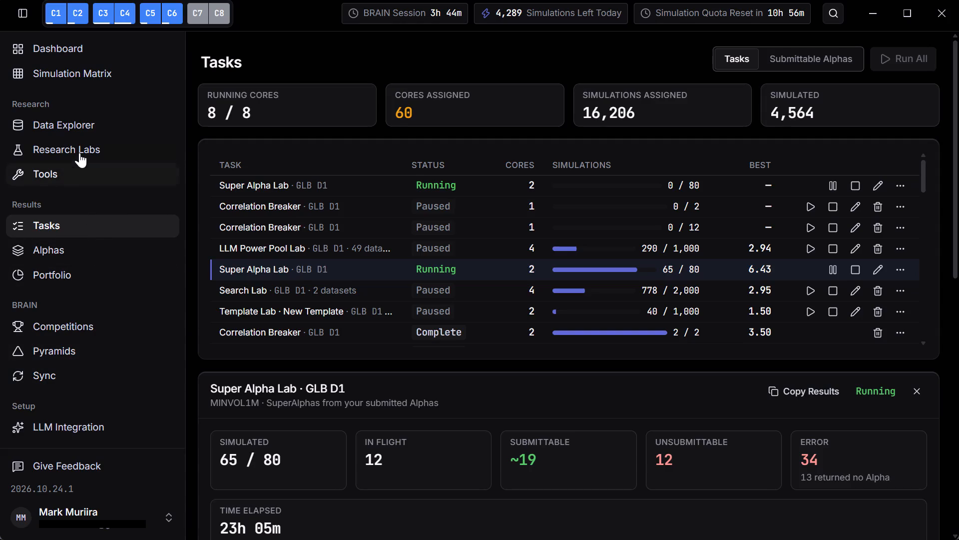
Open the Search Lab and examine its market, datasets, neutralization settings and sample Alphas.
{"action": "left_click", "coordinate": [88, 142]}
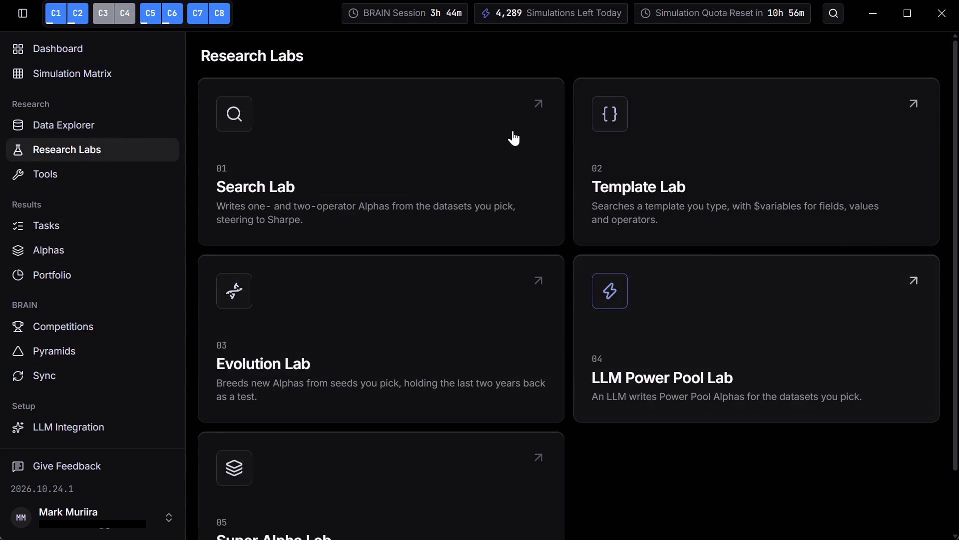
{"action": "left_click", "coordinate": [441, 131]}
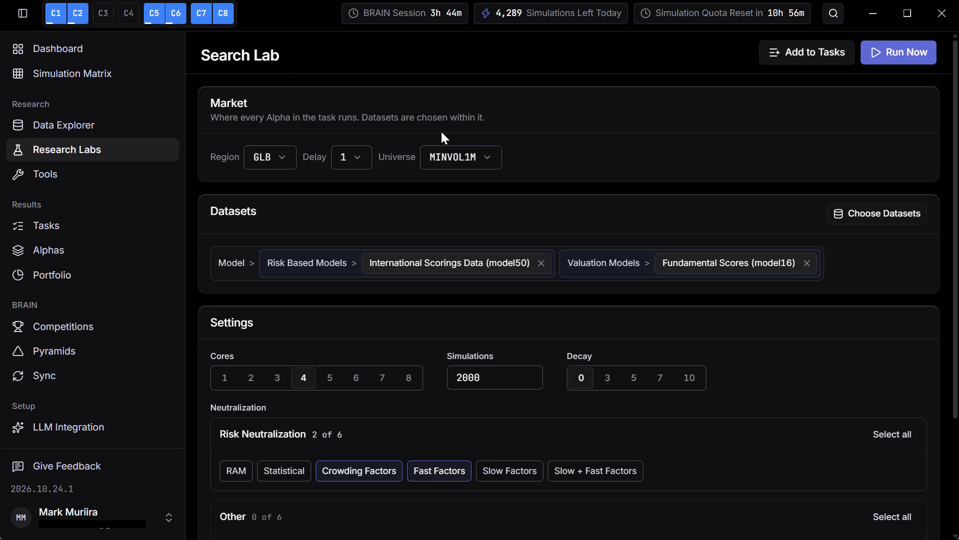
{"action": "scroll", "coordinate": [441, 131], "scroll_direction": "down", "scroll_amount": 3}
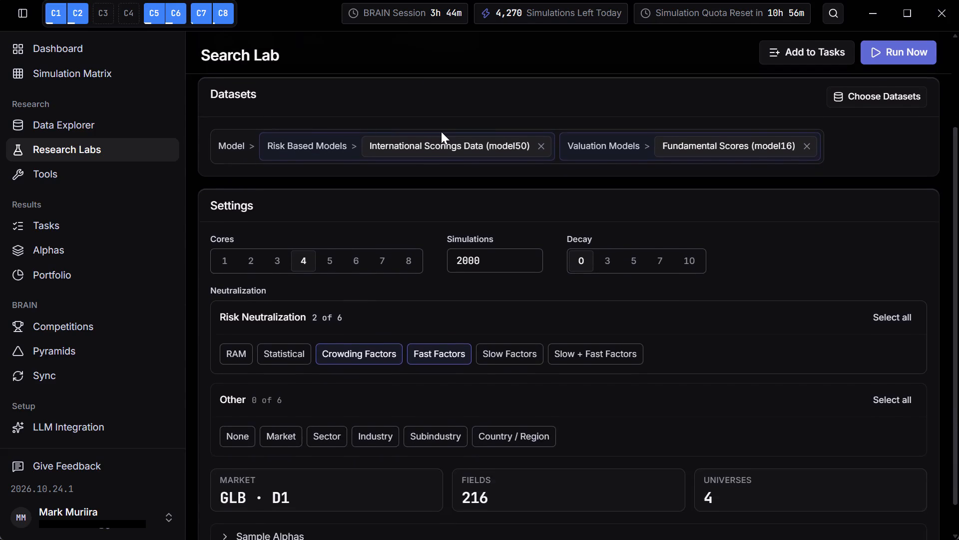
{"action": "scroll", "coordinate": [441, 131], "scroll_direction": "down", "scroll_amount": 4}
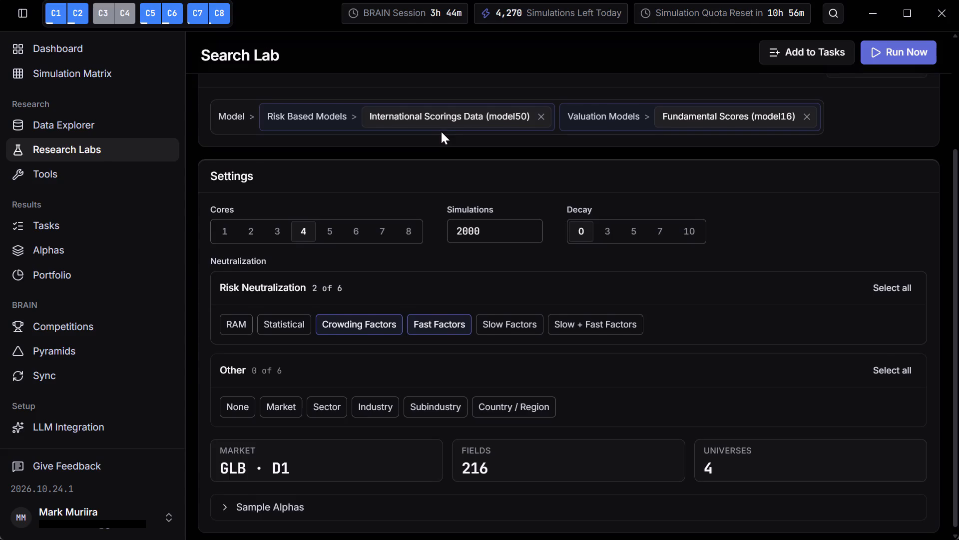
{"action": "scroll", "coordinate": [441, 131], "scroll_direction": "down", "scroll_amount": 3}
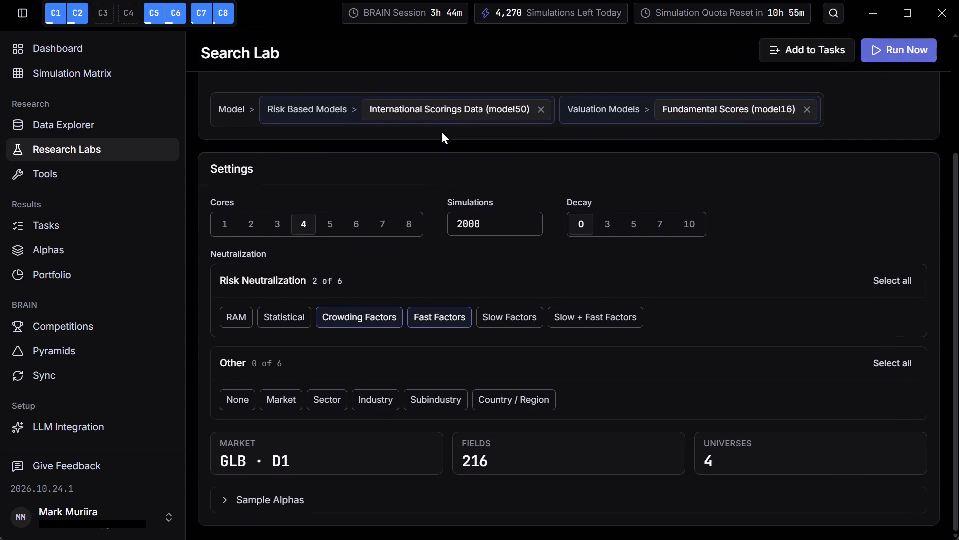
{"action": "left_click", "coordinate": [264, 499]}
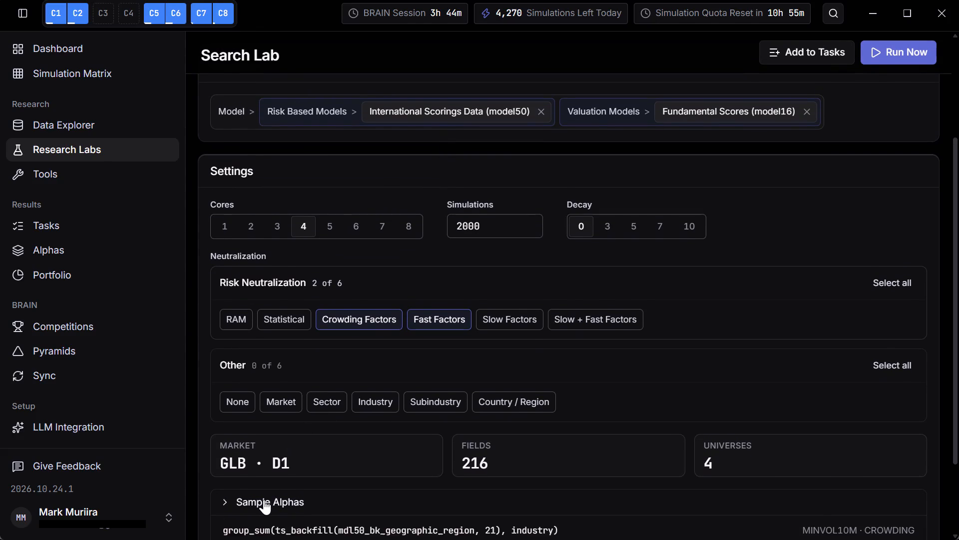
{"action": "scroll", "coordinate": [264, 499], "scroll_direction": "down", "scroll_amount": 1}
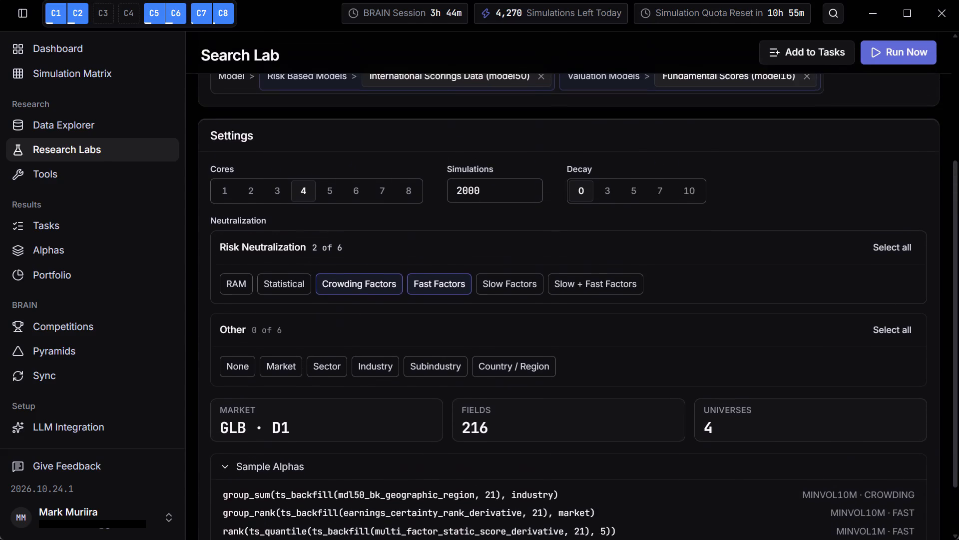
{"action": "scroll", "coordinate": [264, 499], "scroll_direction": "down", "scroll_amount": 1}
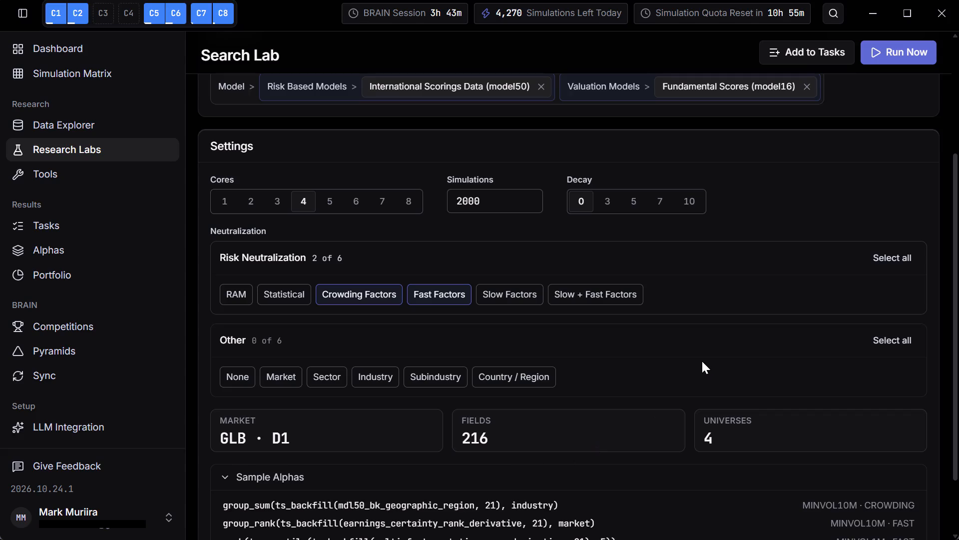
{"action": "scroll", "coordinate": [699, 360], "scroll_direction": "up", "scroll_amount": 2}
Set the Search Lab's decay to 3 and its cores to 2.
{"action": "left_click", "coordinate": [605, 202]}
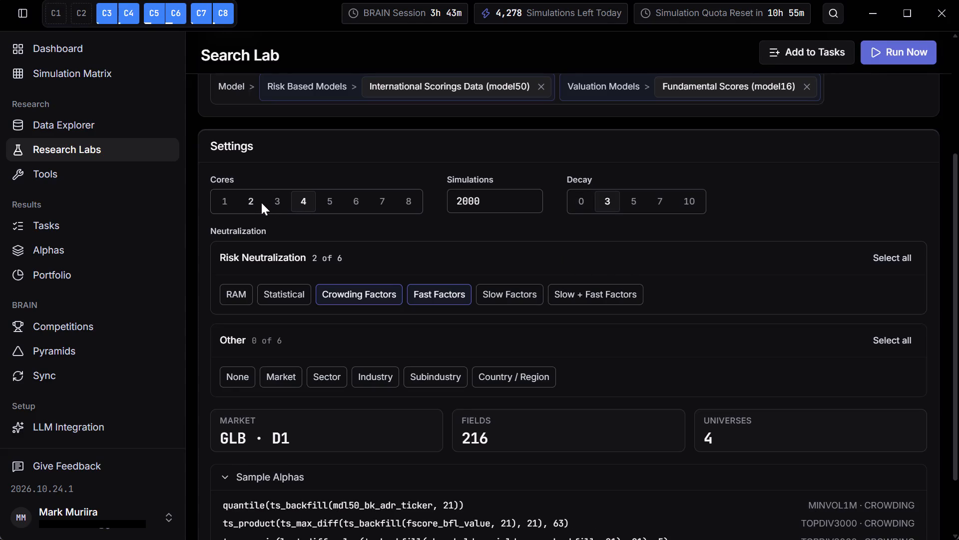
{"action": "scroll", "coordinate": [375, 354], "scroll_direction": "right", "scroll_amount": 1}
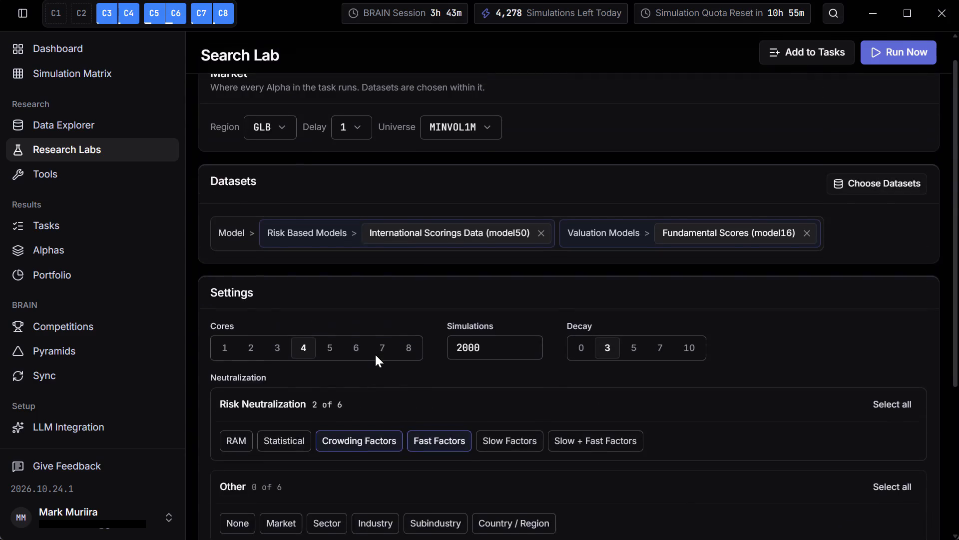
{"action": "left_click", "coordinate": [251, 352]}
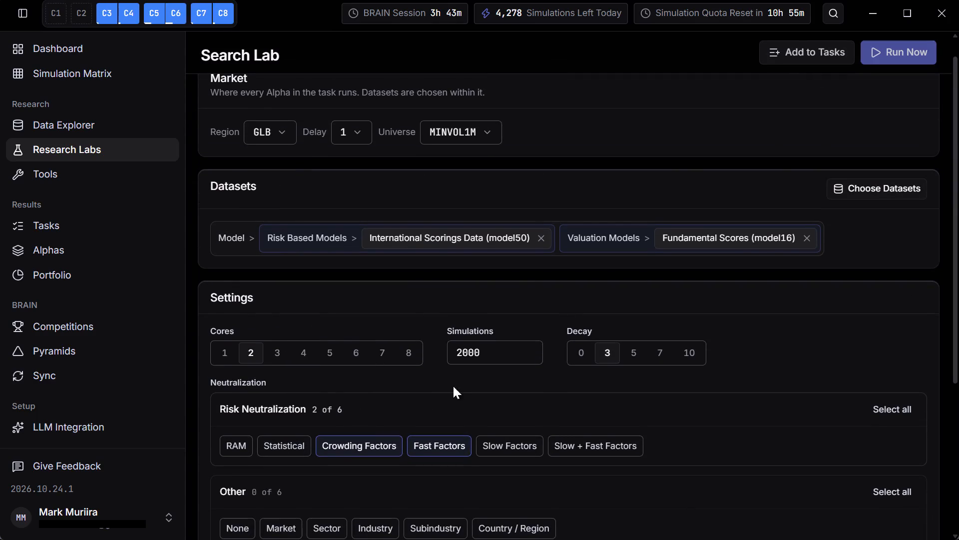
Check the Search Lab's configuration and sample Alphas, and run the task immediately.
{"action": "scroll", "coordinate": [681, 171], "scroll_direction": "up", "scroll_amount": 2}
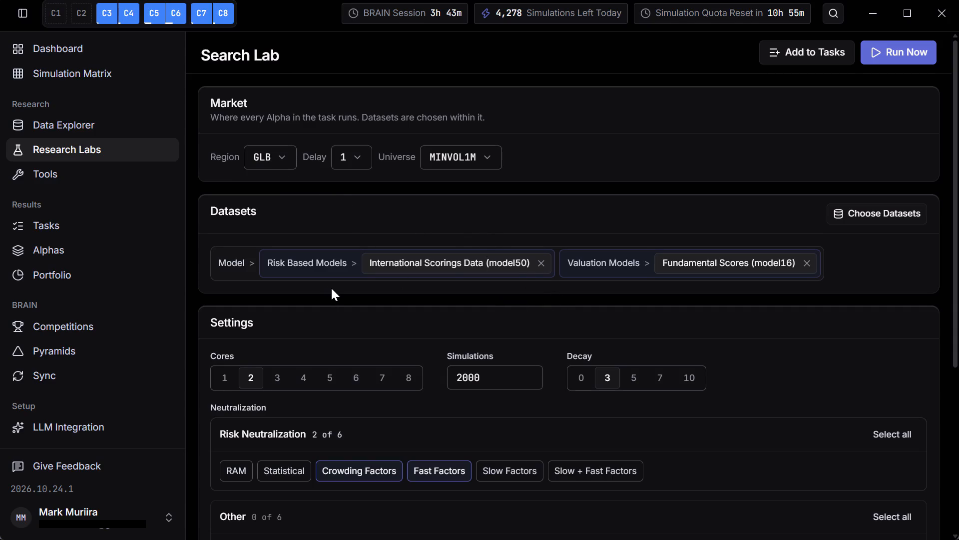
{"action": "scroll", "coordinate": [353, 355], "scroll_direction": "down", "scroll_amount": 2}
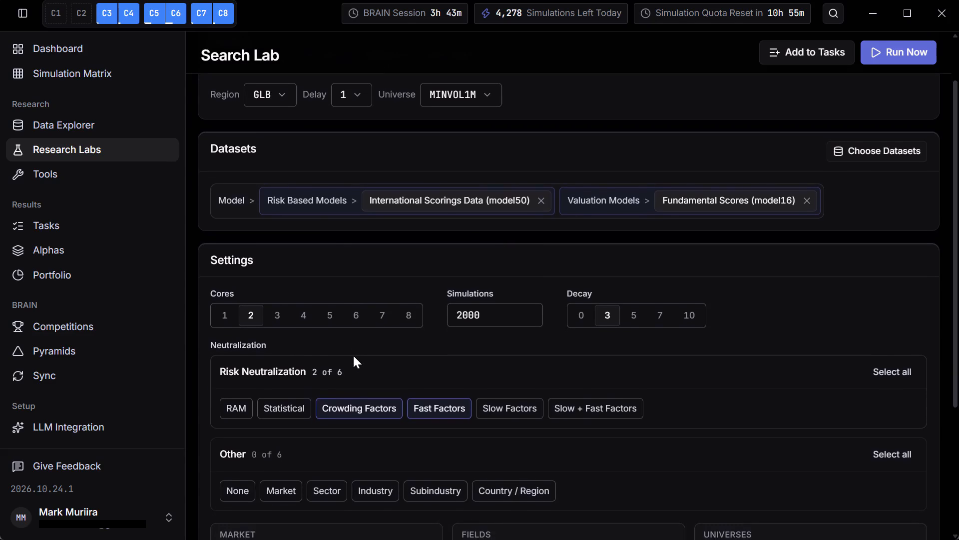
{"action": "scroll", "coordinate": [353, 355], "scroll_direction": "down", "scroll_amount": 3}
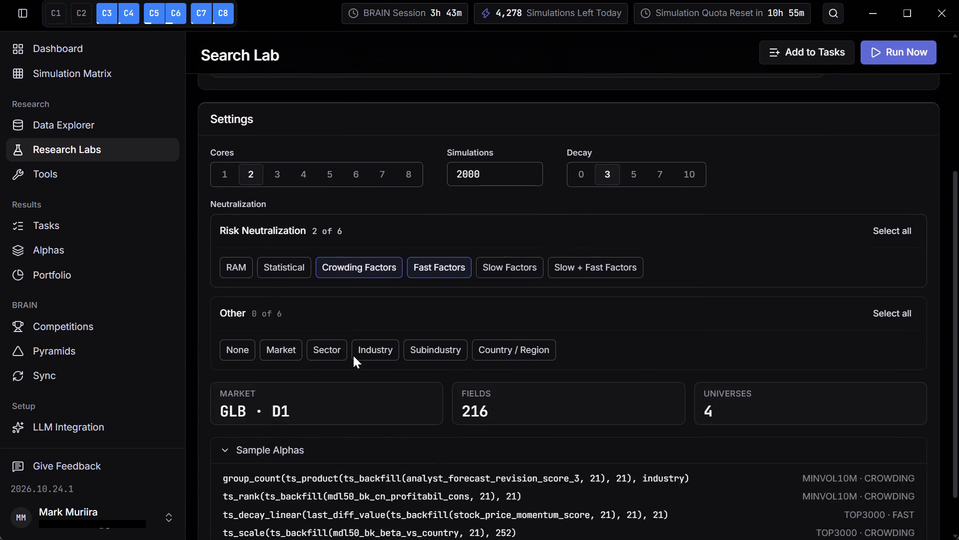
{"action": "scroll", "coordinate": [353, 355], "scroll_direction": "down", "scroll_amount": 3}
{"action": "scroll", "coordinate": [353, 355], "scroll_direction": "up", "scroll_amount": 4}
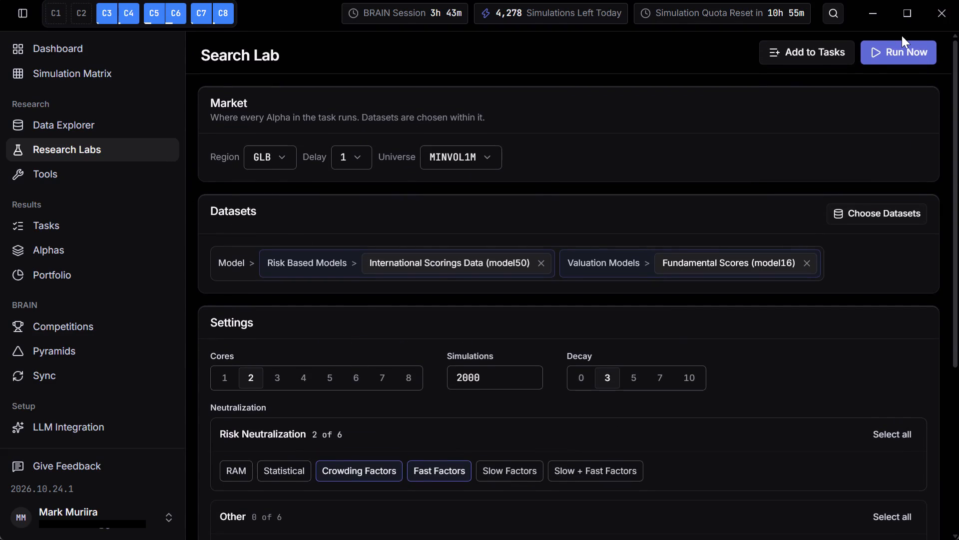
{"action": "left_click", "coordinate": [889, 49]}
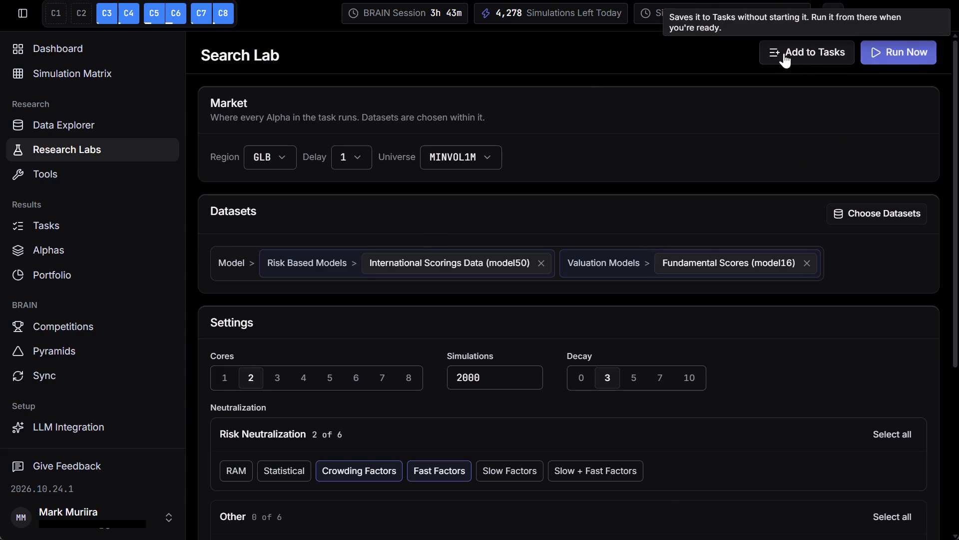
Find the running Template Lab task further down the task list and examine its simulation outcomes, errors and resulting alphas.
{"action": "left_click", "coordinate": [53, 225]}
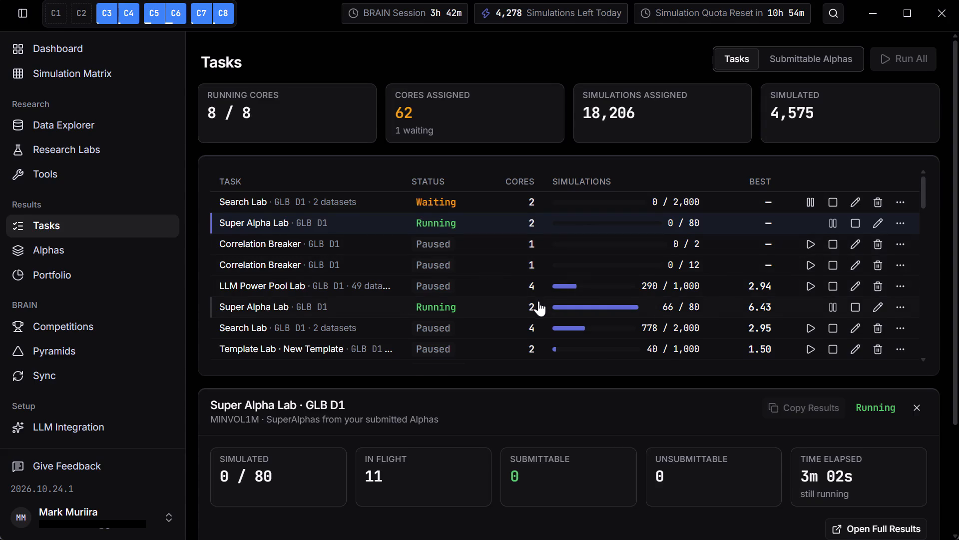
{"action": "scroll", "coordinate": [538, 301], "scroll_direction": "down", "scroll_amount": 9}
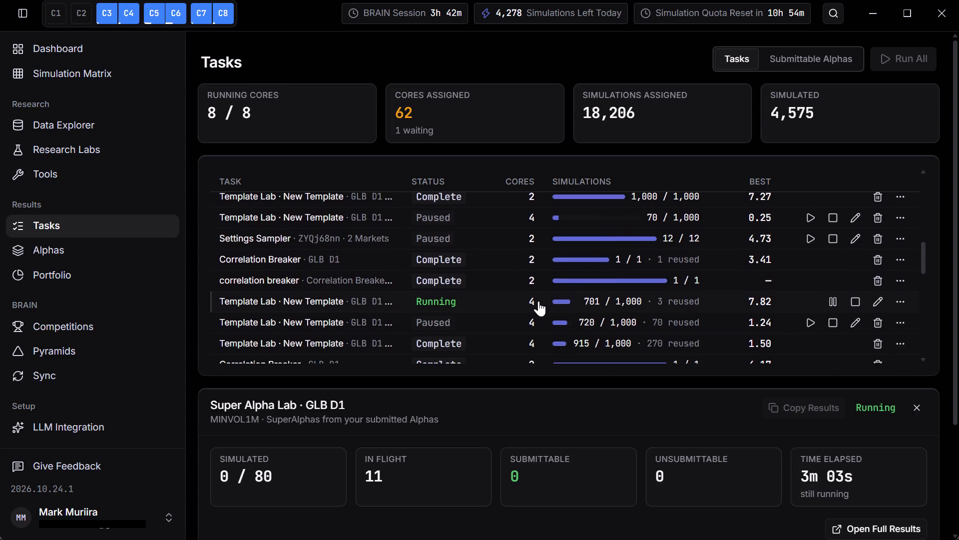
{"action": "scroll", "coordinate": [538, 301], "scroll_direction": "down", "scroll_amount": 1}
{"action": "left_click", "coordinate": [617, 291]}
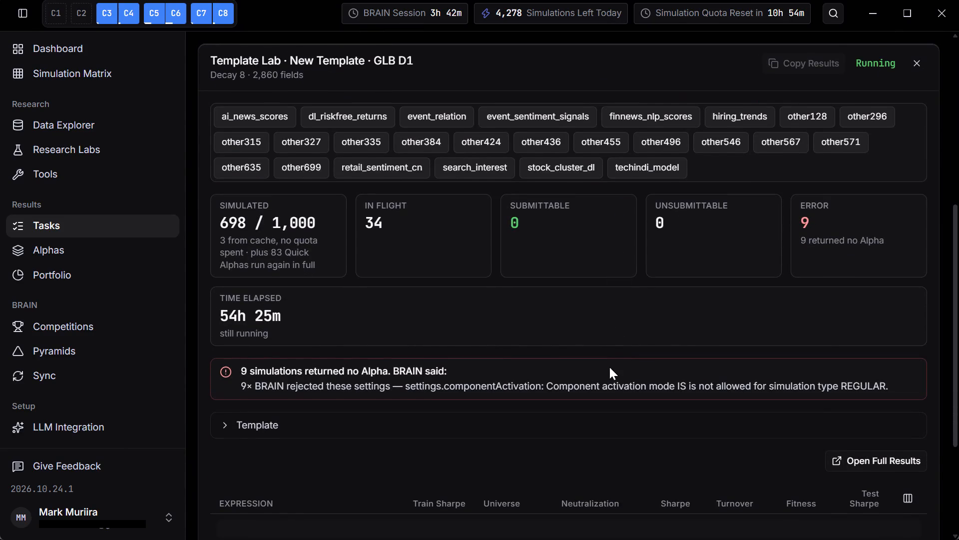
{"action": "scroll", "coordinate": [609, 367], "scroll_direction": "down", "scroll_amount": 2}
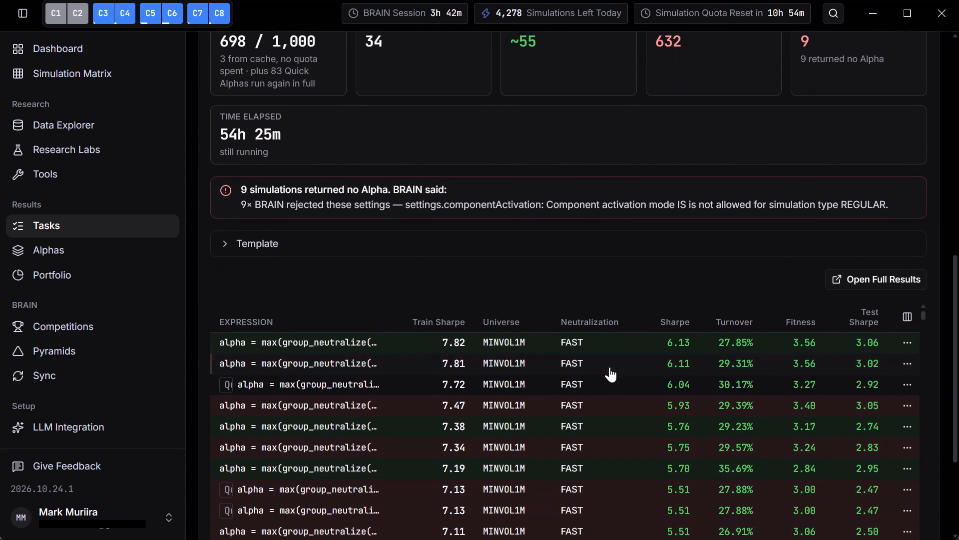
Pause the running Template Lab task on GLB D1 in the task list.
{"action": "scroll", "coordinate": [720, 391], "scroll_direction": "left", "scroll_amount": 8}
{"action": "scroll", "coordinate": [769, 213], "scroll_direction": "up", "scroll_amount": 6}
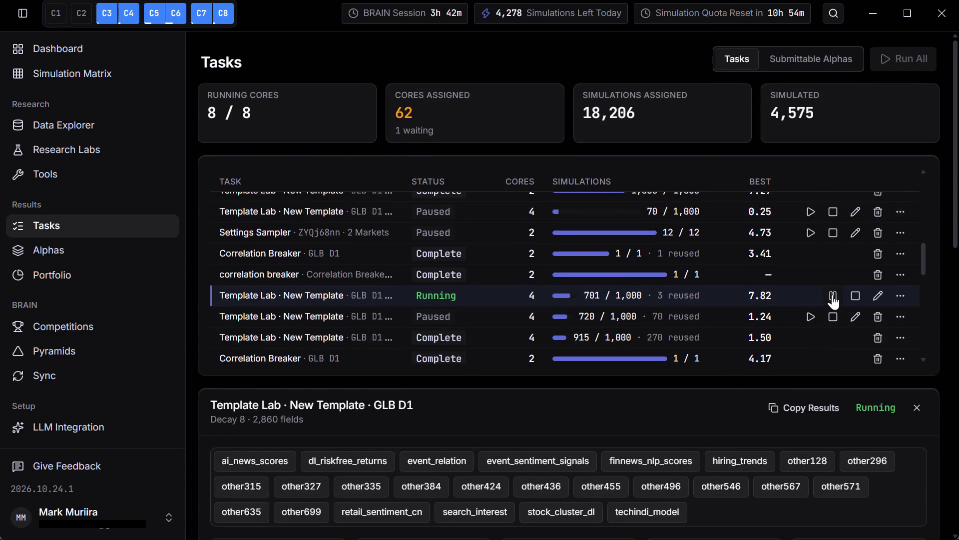
{"action": "left_click", "coordinate": [833, 294]}
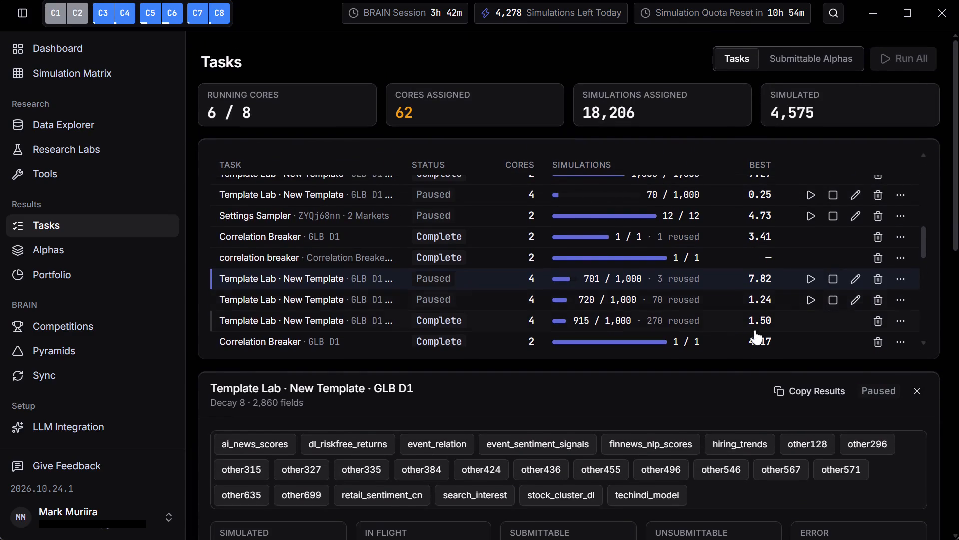
Open the partly simulated running Super Alpha Lab task and examine its outcomes, errors and resulting SuperAlphas.
{"action": "scroll", "coordinate": [666, 311], "scroll_direction": "up", "scroll_amount": 5}
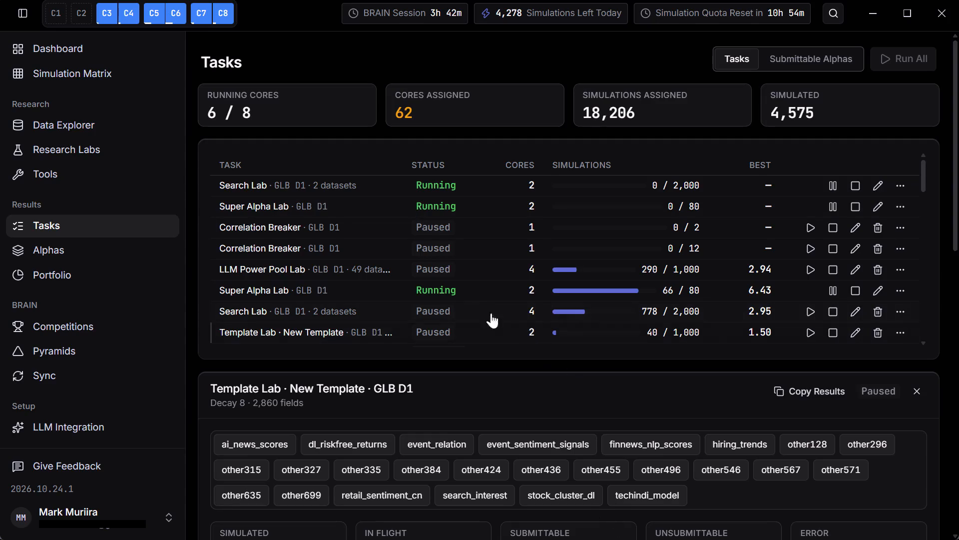
{"action": "left_click", "coordinate": [701, 294]}
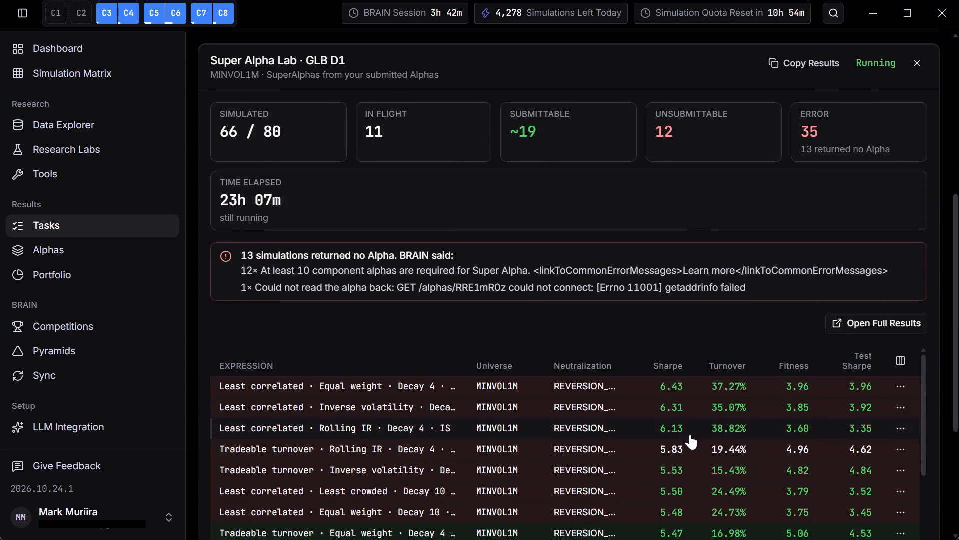
{"action": "scroll", "coordinate": [690, 434], "scroll_direction": "left", "scroll_amount": 8}
{"action": "scroll", "coordinate": [690, 434], "scroll_direction": "right", "scroll_amount": 3}
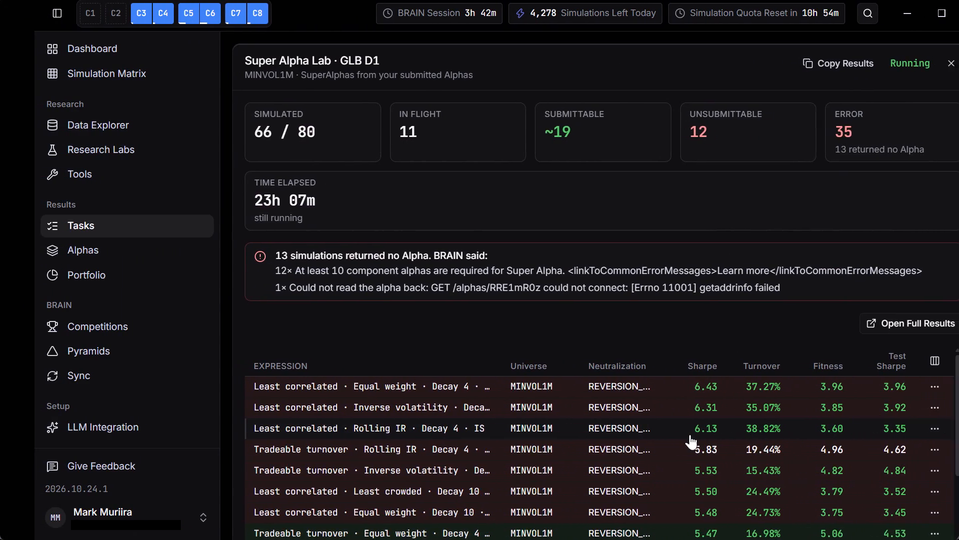
{"action": "scroll", "coordinate": [690, 434], "scroll_direction": "up", "scroll_amount": 6}
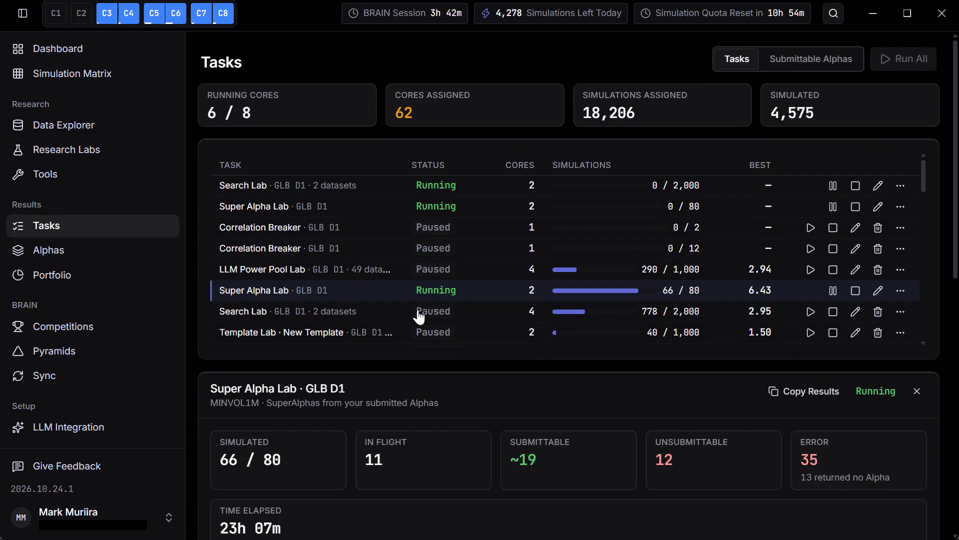
Open the Data Explorer and look over its region and universe settings, field filters and the list of data fields.
{"action": "left_click", "coordinate": [80, 129]}
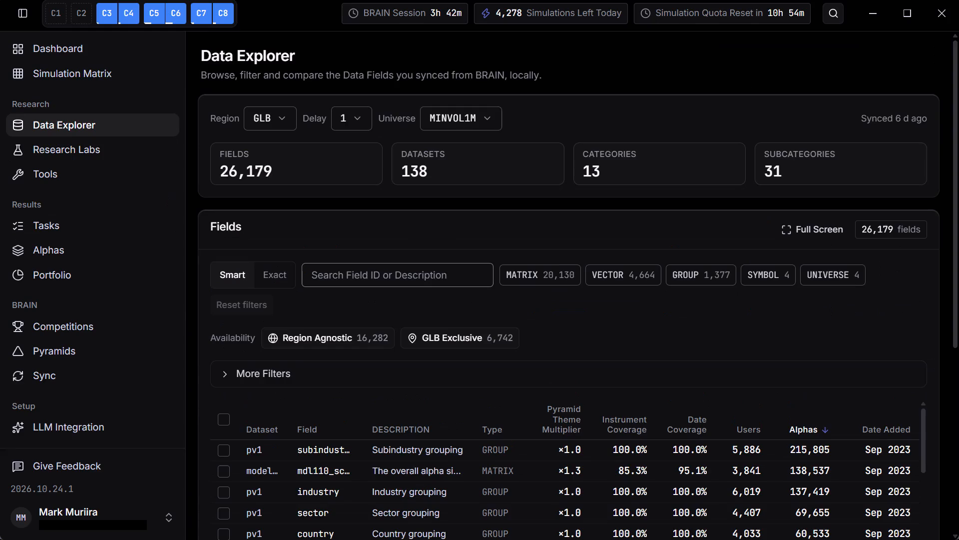
{"action": "scroll", "coordinate": [306, 283], "scroll_direction": "up", "scroll_amount": 5}
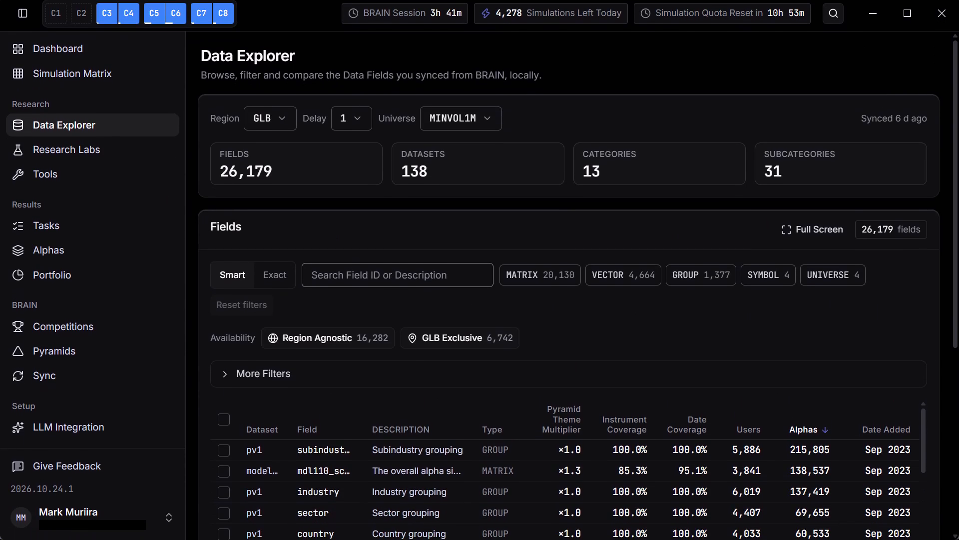
{"action": "scroll", "coordinate": [306, 283], "scroll_direction": "down", "scroll_amount": 3}
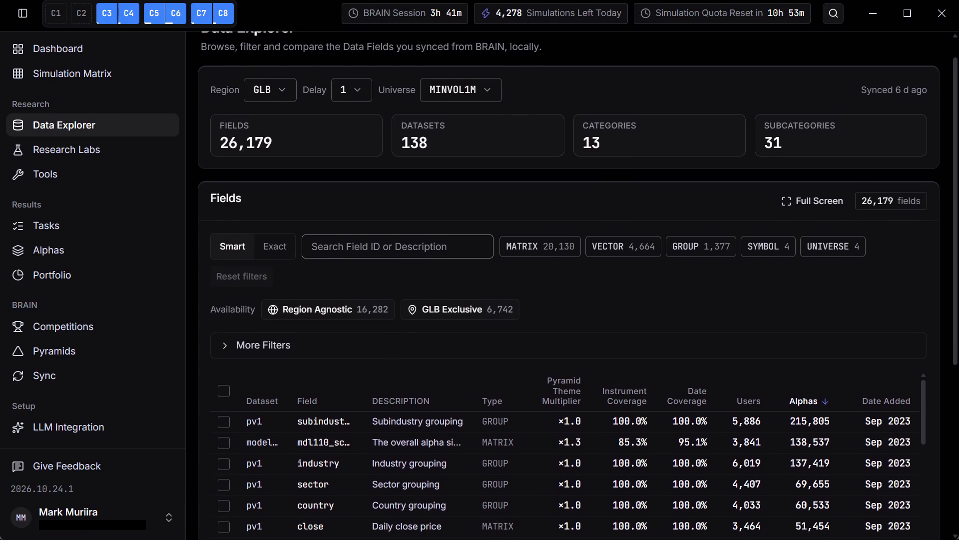
{"action": "scroll", "coordinate": [306, 283], "scroll_direction": "down", "scroll_amount": 2}
{"action": "scroll", "coordinate": [341, 398], "scroll_direction": "up", "scroll_amount": 4}
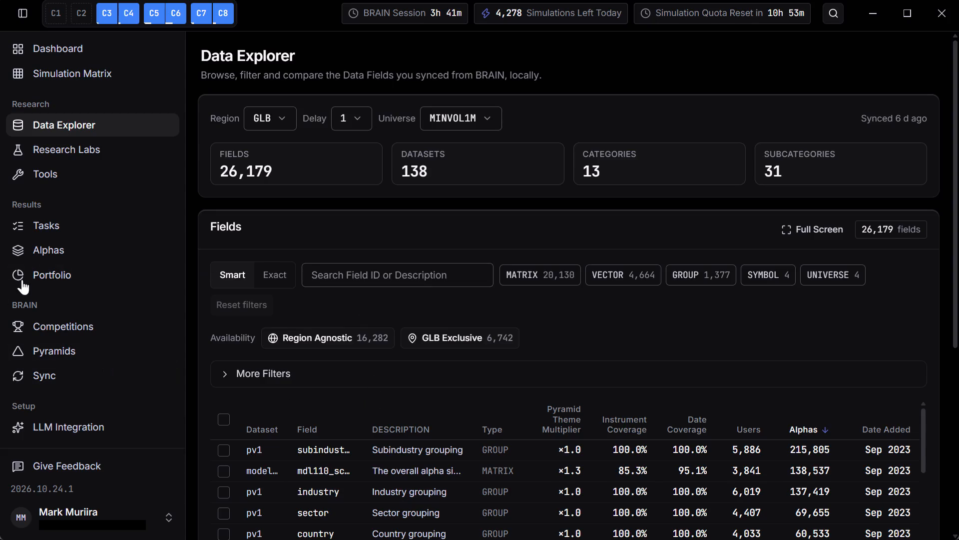
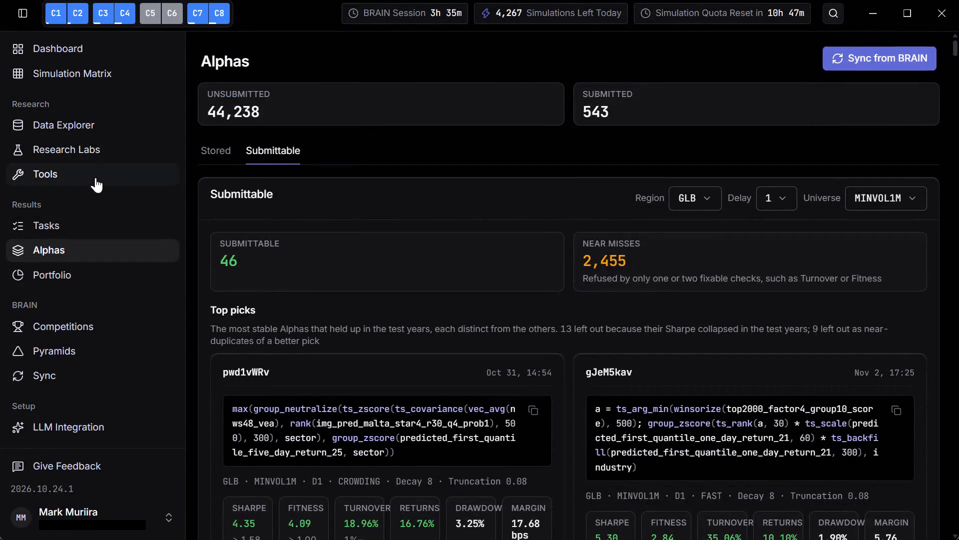
Open the mostly simulated running Super Alpha Lab task from the task list and examine its SuperAlpha results.
{"action": "left_click", "coordinate": [68, 223]}
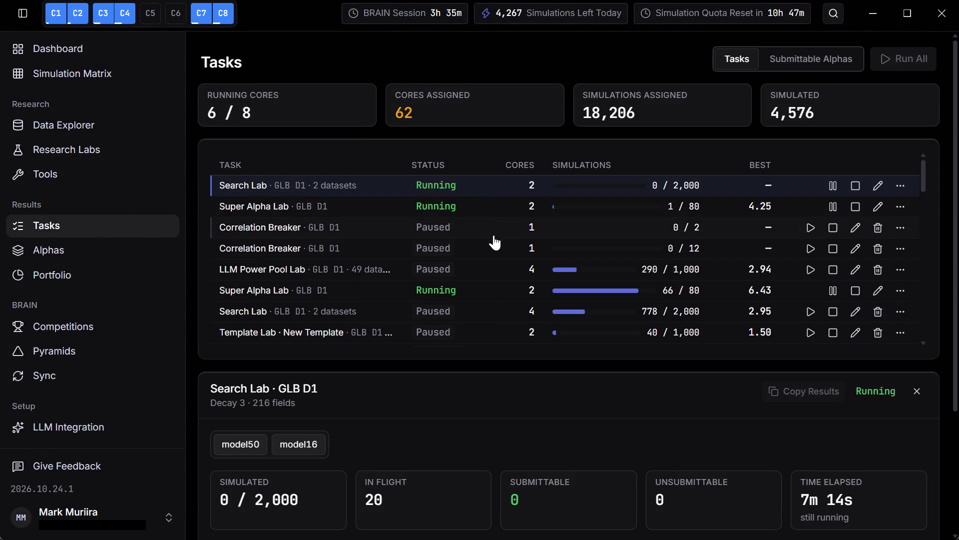
{"action": "scroll", "coordinate": [493, 235], "scroll_direction": "up", "scroll_amount": 7}
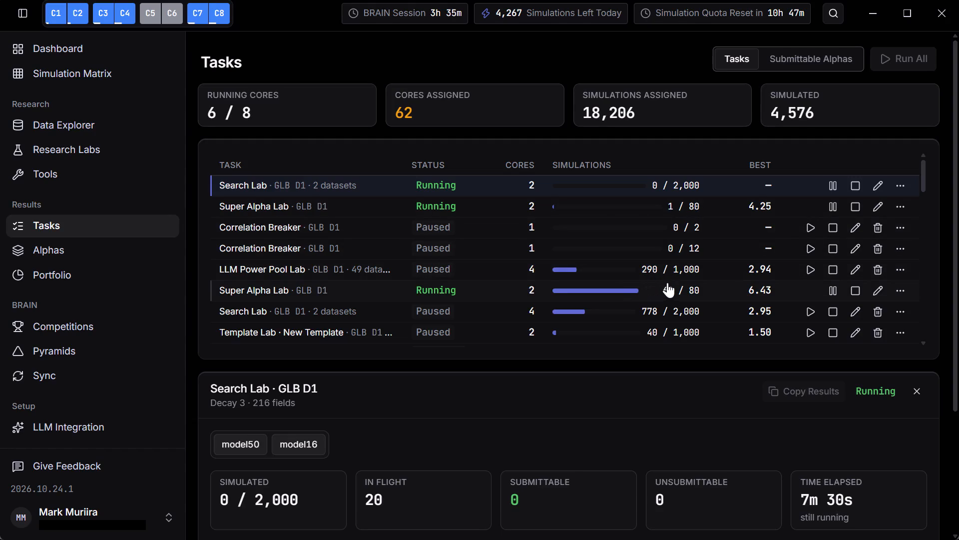
{"action": "left_click", "coordinate": [572, 291]}
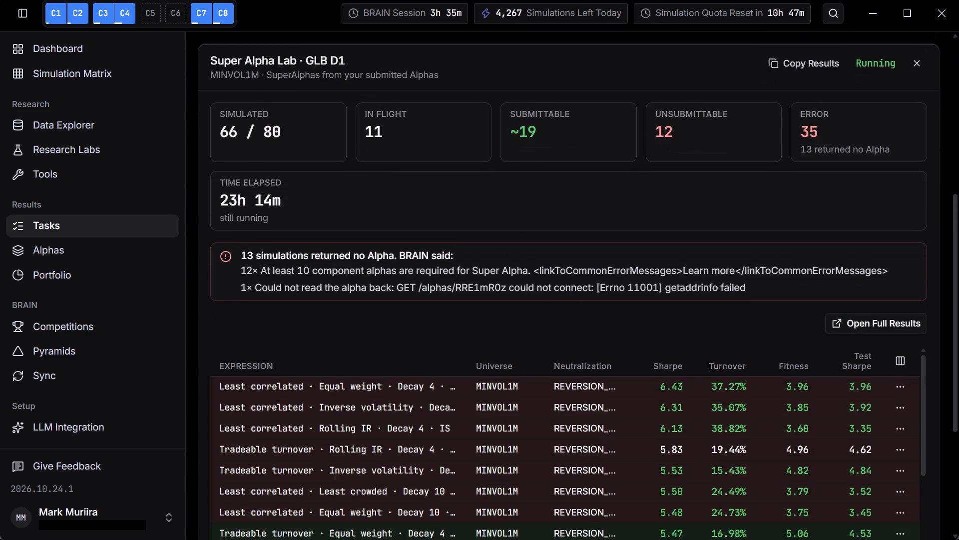
{"action": "scroll", "coordinate": [645, 436], "scroll_direction": "left", "scroll_amount": 5}
{"action": "scroll", "coordinate": [645, 436], "scroll_direction": "down", "scroll_amount": 5}
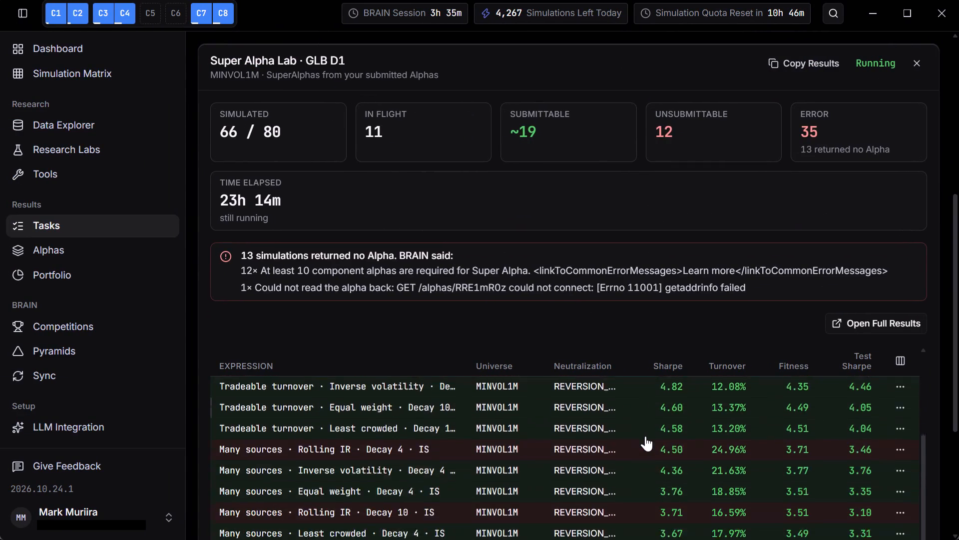
{"action": "scroll", "coordinate": [645, 436], "scroll_direction": "down", "scroll_amount": 1}
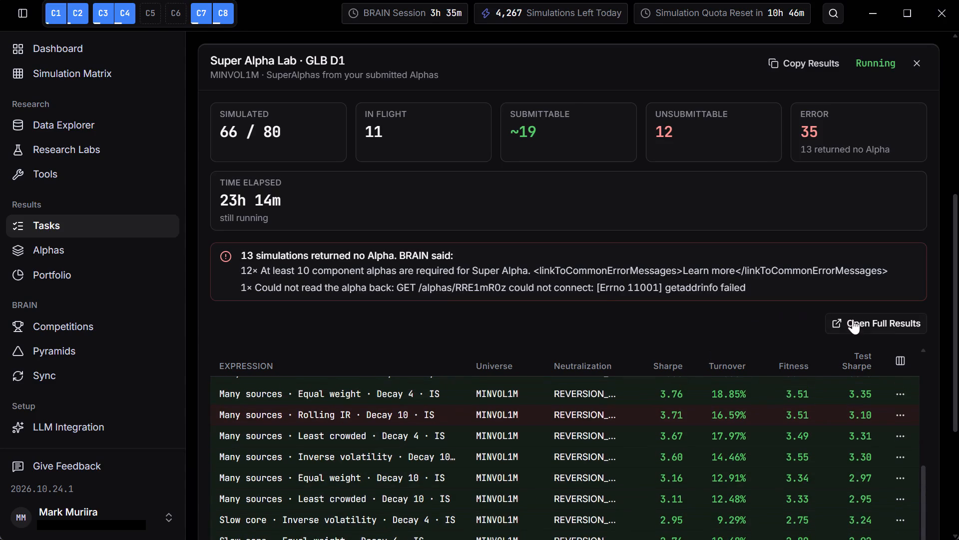
Open that task's full results, look over the alpha and region summaries, and return to the task list.
{"action": "left_click", "coordinate": [870, 320]}
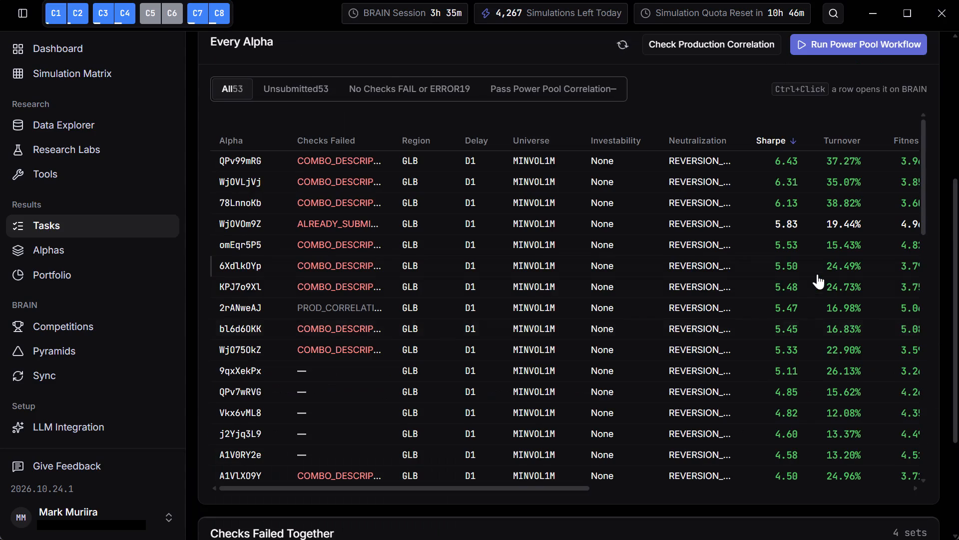
{"action": "scroll", "coordinate": [817, 274], "scroll_direction": "up", "scroll_amount": 6}
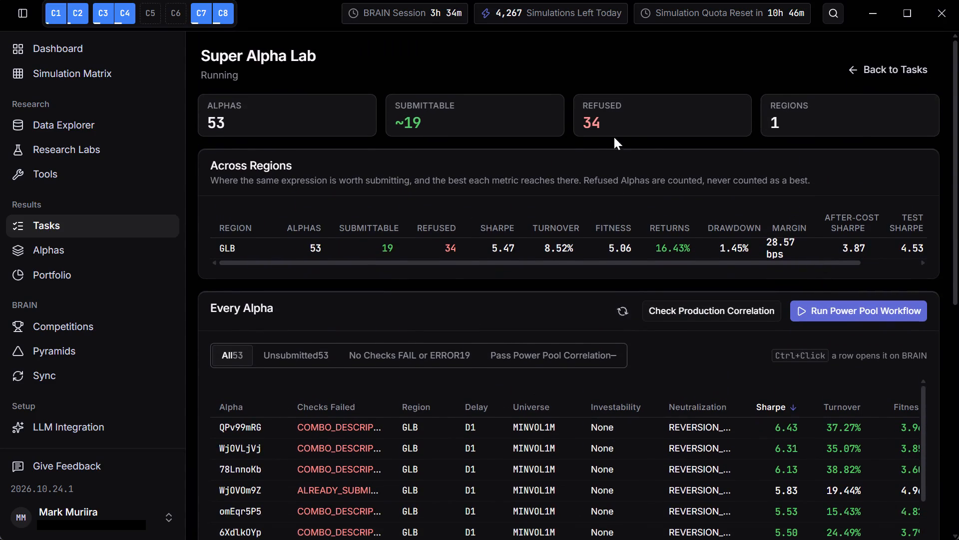
{"action": "left_click", "coordinate": [471, 123]}
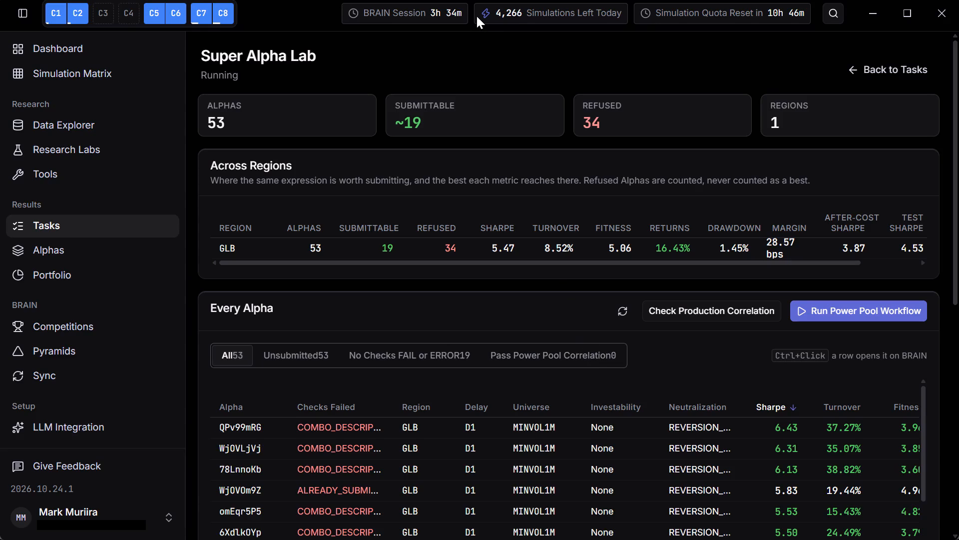
{"action": "left_click", "coordinate": [880, 67]}
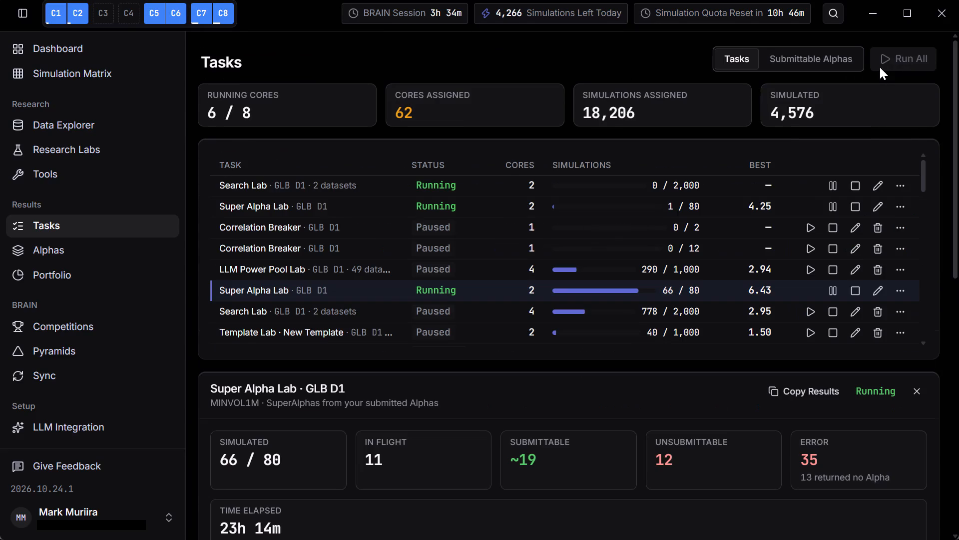
Open the recently started Super Alpha Lab task and examine the performance and submission checks of its Least correlated, Equal weight SuperAlpha.
{"action": "scroll", "coordinate": [459, 236], "scroll_direction": "up", "scroll_amount": 1}
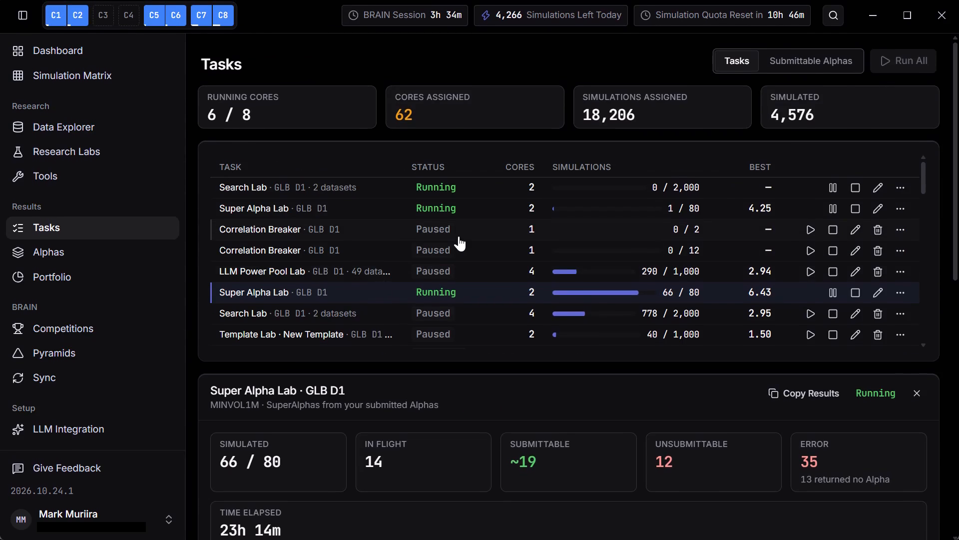
{"action": "scroll", "coordinate": [459, 236], "scroll_direction": "up", "scroll_amount": 1}
{"action": "left_click", "coordinate": [512, 208]}
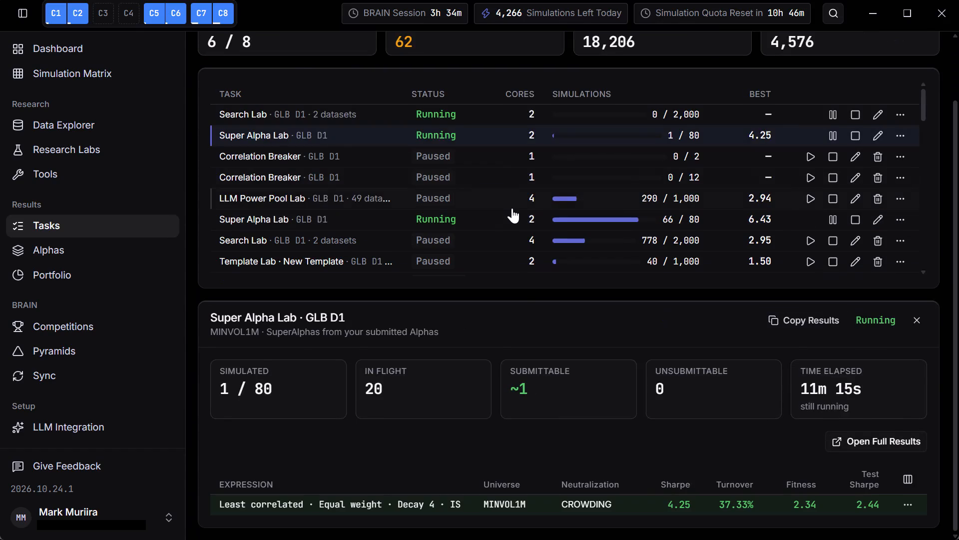
{"action": "left_click", "coordinate": [539, 501]}
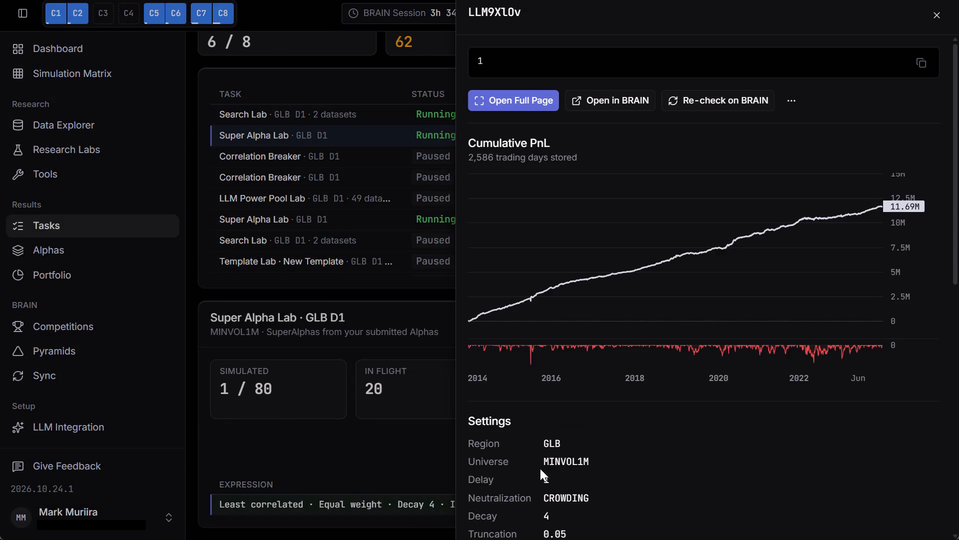
{"action": "scroll", "coordinate": [654, 423], "scroll_direction": "down", "scroll_amount": 6}
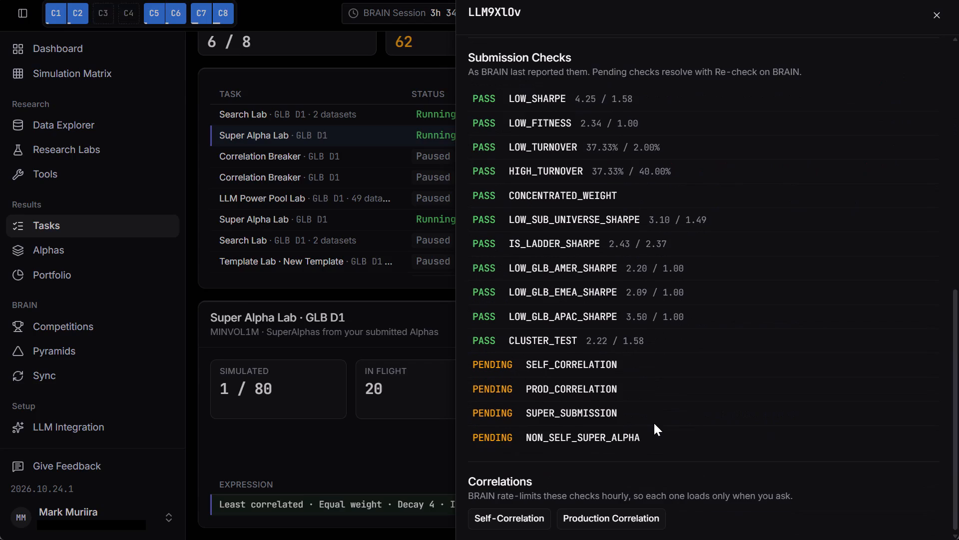
{"action": "scroll", "coordinate": [654, 423], "scroll_direction": "down", "scroll_amount": 1}
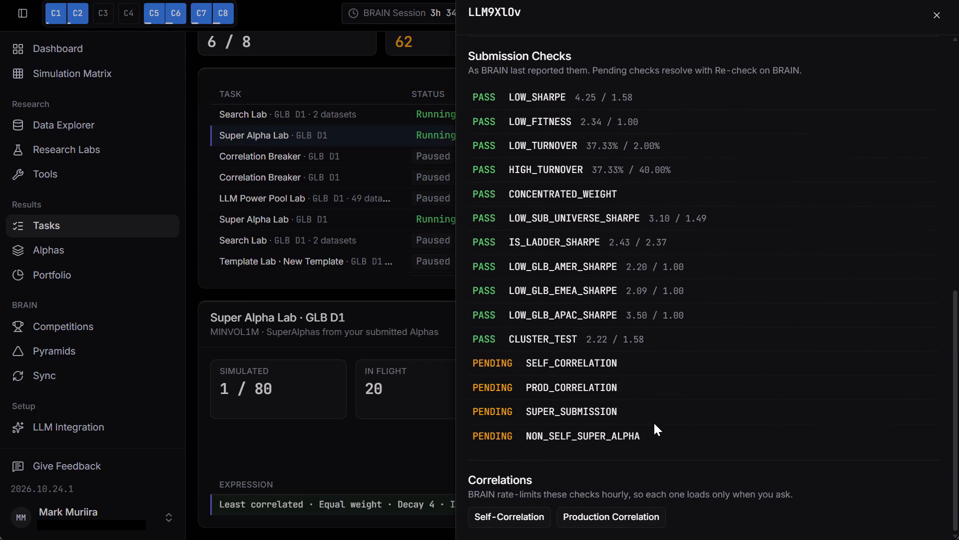
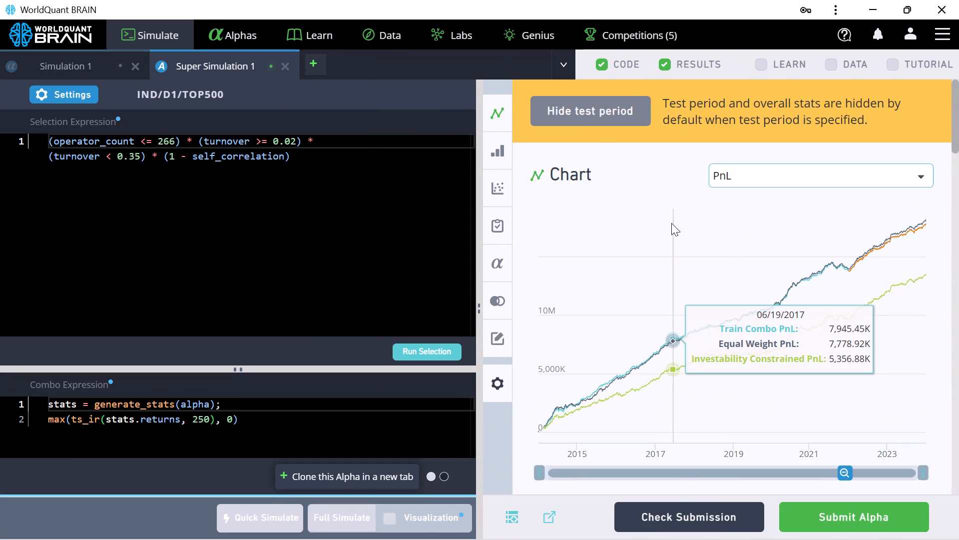
Examine the Super Simulation 1 results, from the PnL chart to the test-period IS Summary.
{"action": "scroll", "coordinate": [671, 223], "scroll_direction": "up", "scroll_amount": 2}
{"action": "scroll", "coordinate": [671, 223], "scroll_direction": "down", "scroll_amount": 3}
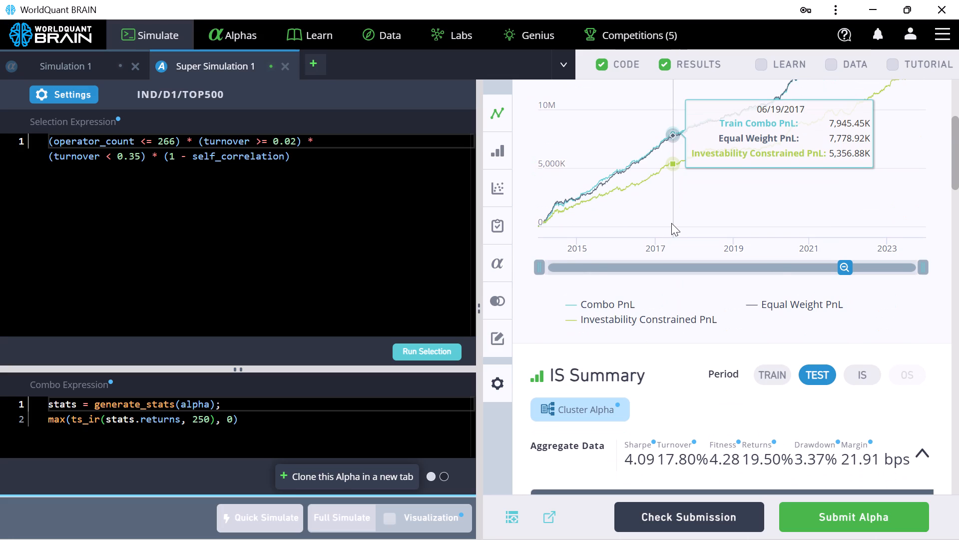
Review the super simulation's IS Summary aggregate data for the Train period and for the IS period.
{"action": "scroll", "coordinate": [671, 223], "scroll_direction": "down", "scroll_amount": 1}
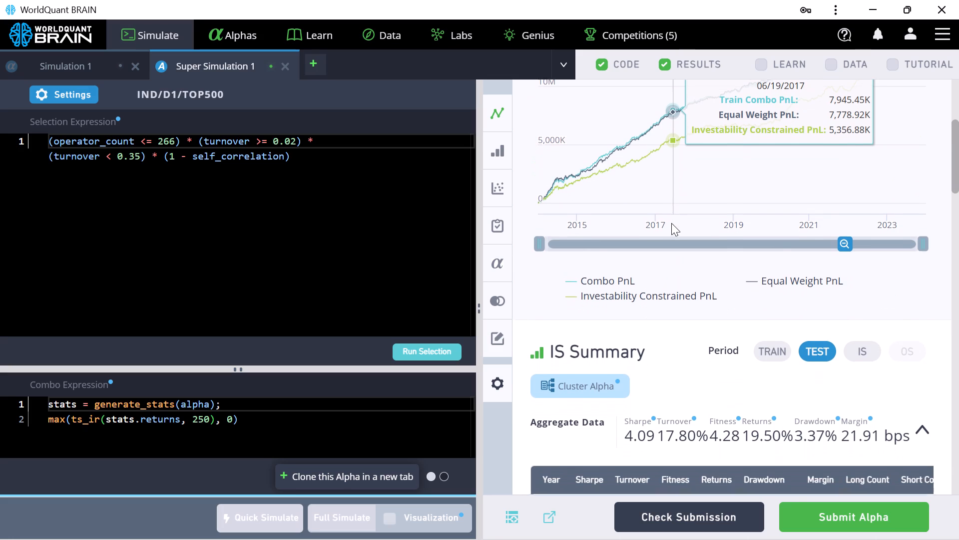
{"action": "scroll", "coordinate": [671, 223], "scroll_direction": "down", "scroll_amount": 1}
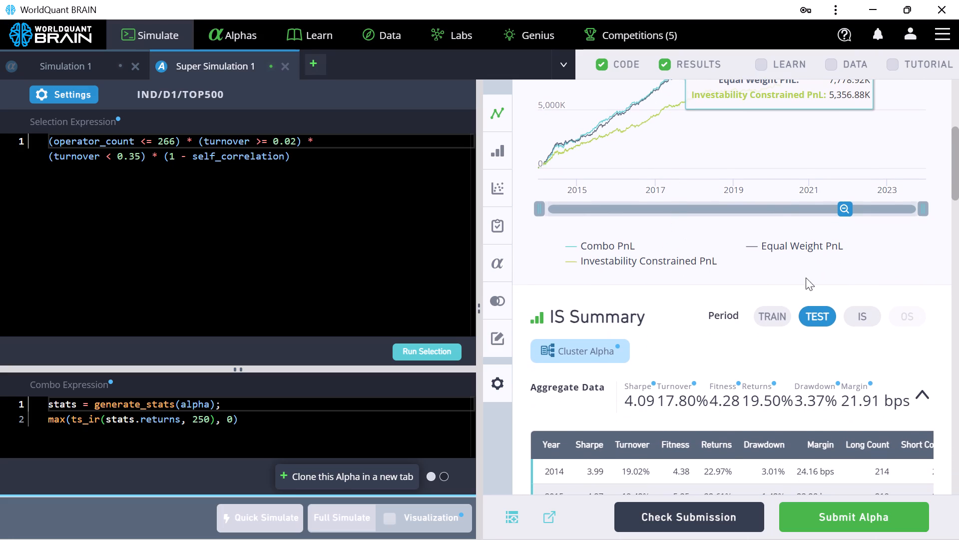
{"action": "left_click", "coordinate": [778, 314]}
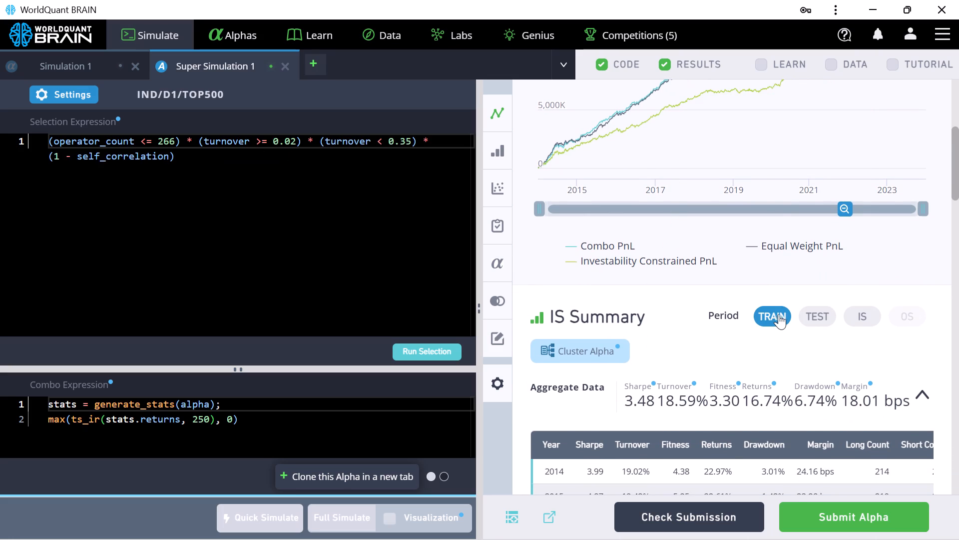
{"action": "left_click", "coordinate": [863, 316]}
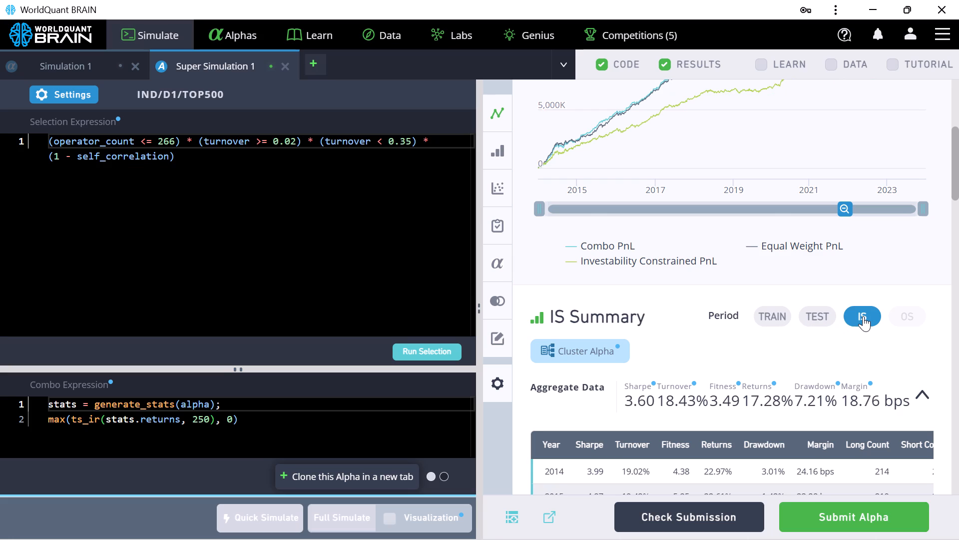
Run the Prod Correlation check for the SuperAlpha and review its maximum and minimum in the Correlation section.
{"action": "scroll", "coordinate": [839, 425], "scroll_direction": "down", "scroll_amount": 15}
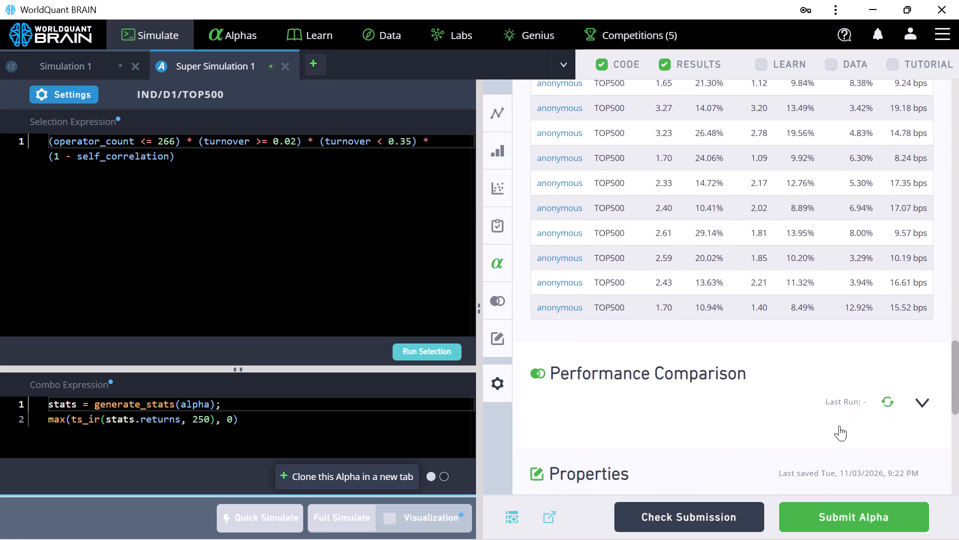
{"action": "scroll", "coordinate": [839, 425], "scroll_direction": "down", "scroll_amount": 2}
{"action": "scroll", "coordinate": [839, 425], "scroll_direction": "up", "scroll_amount": 5}
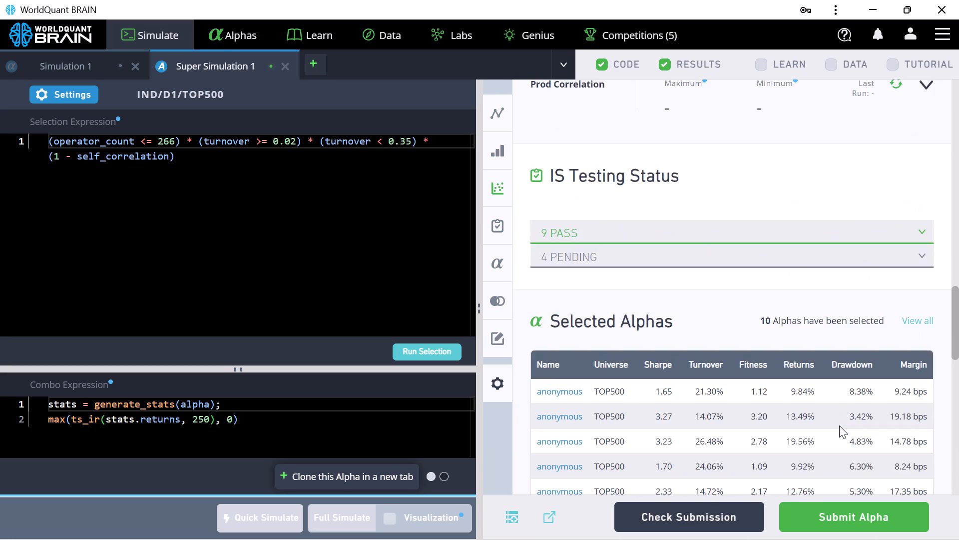
{"action": "scroll", "coordinate": [839, 425], "scroll_direction": "up", "scroll_amount": 2}
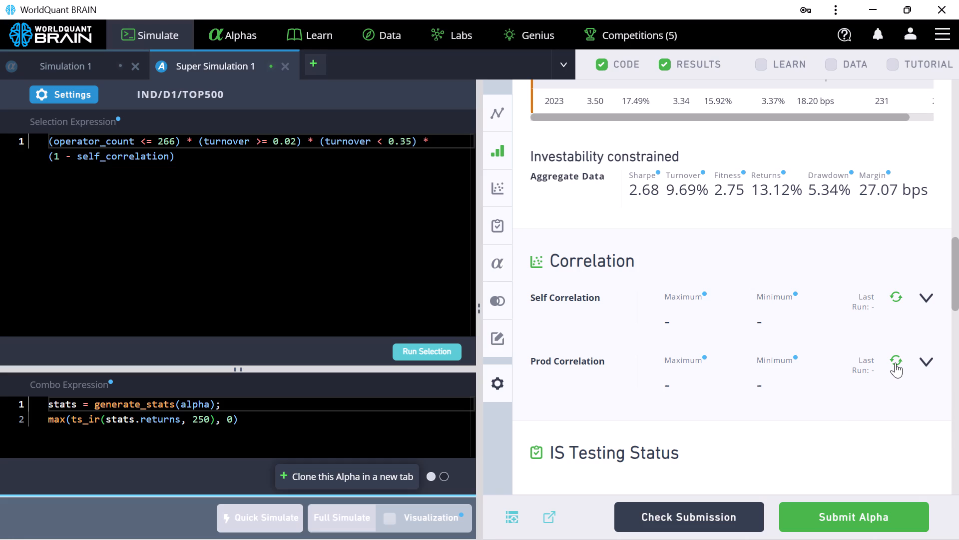
{"action": "left_click", "coordinate": [895, 362]}
{"action": "scroll", "coordinate": [604, 393], "scroll_direction": "down", "scroll_amount": 5}
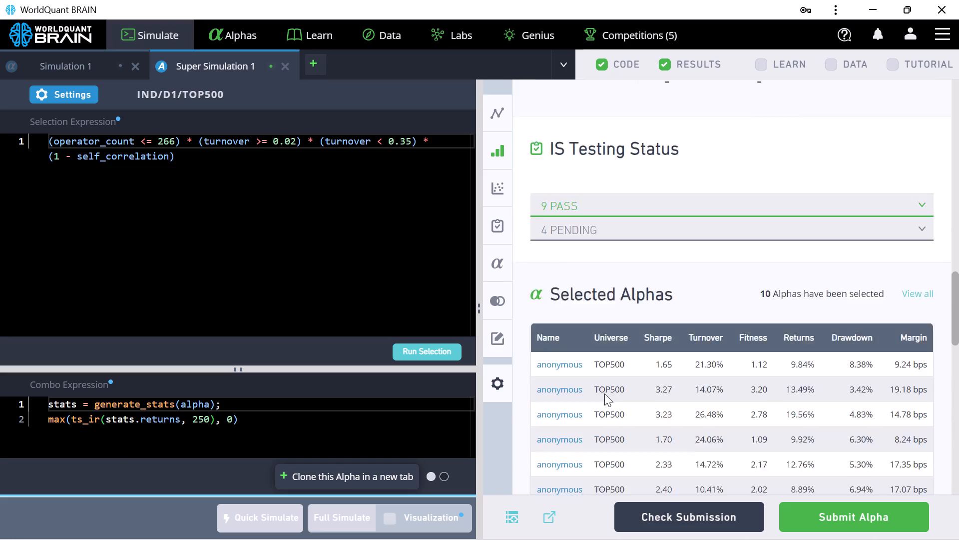
{"action": "scroll", "coordinate": [604, 393], "scroll_direction": "down", "scroll_amount": 5}
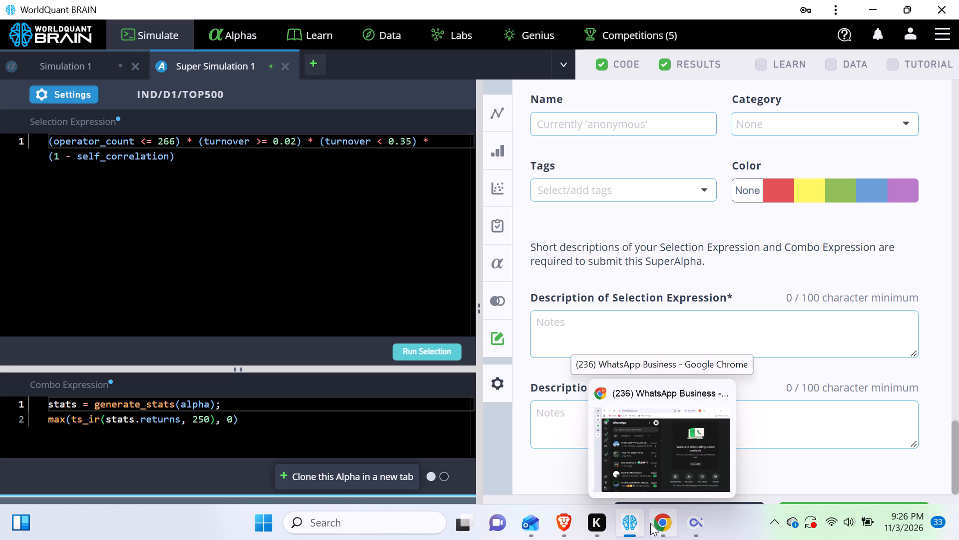
{"action": "scroll", "coordinate": [584, 244], "scroll_direction": "up", "scroll_amount": 9}
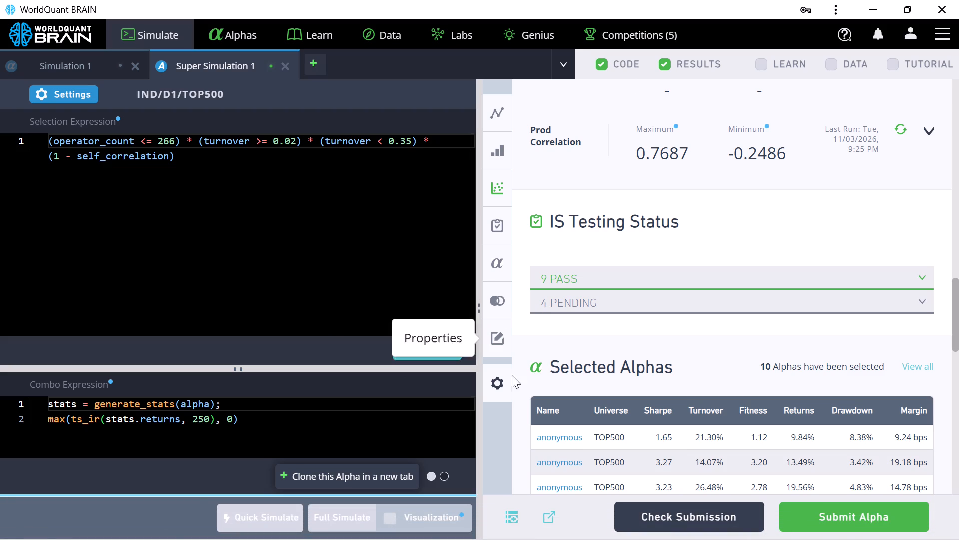
Set the super simulation's test period to 0 years, truncation to 0.00005 and decay to 8, and apply the settings.
{"action": "left_click", "coordinate": [67, 93]}
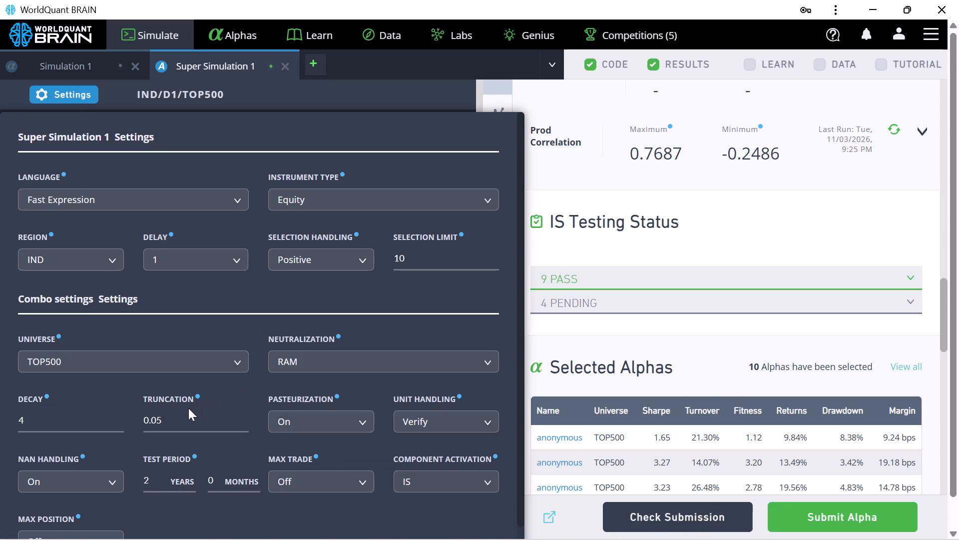
{"action": "left_click", "coordinate": [161, 482]}
{"action": "key", "text": "BackSpace"}
{"action": "key", "text": "0"}
{"action": "left_click", "coordinate": [157, 418]}
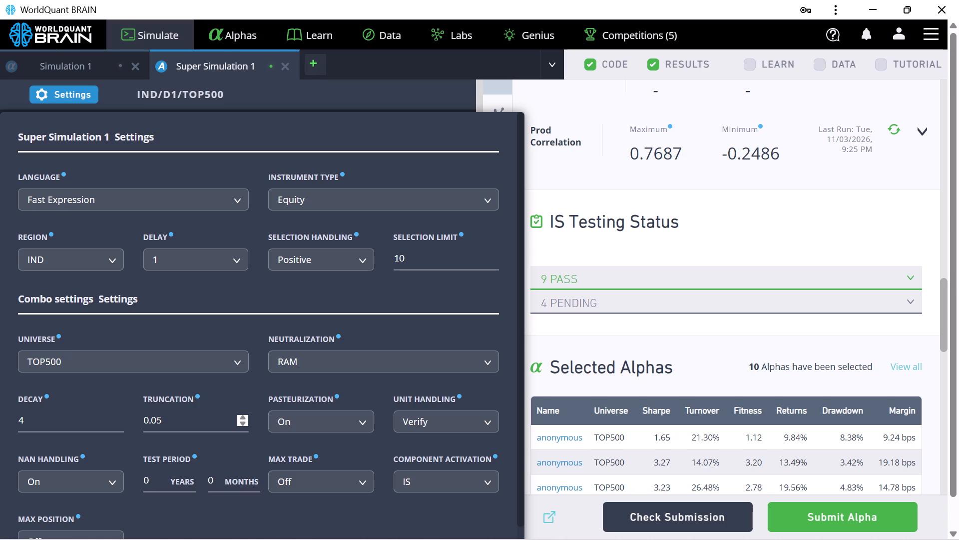
{"action": "type", "text": "000"}
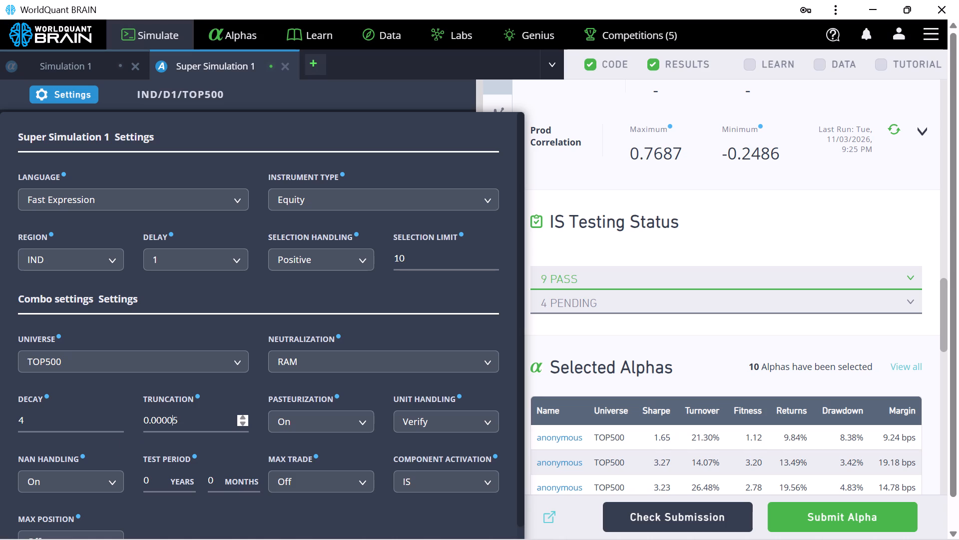
{"action": "left_click", "coordinate": [86, 421]}
{"action": "key", "text": "BackSpace"}
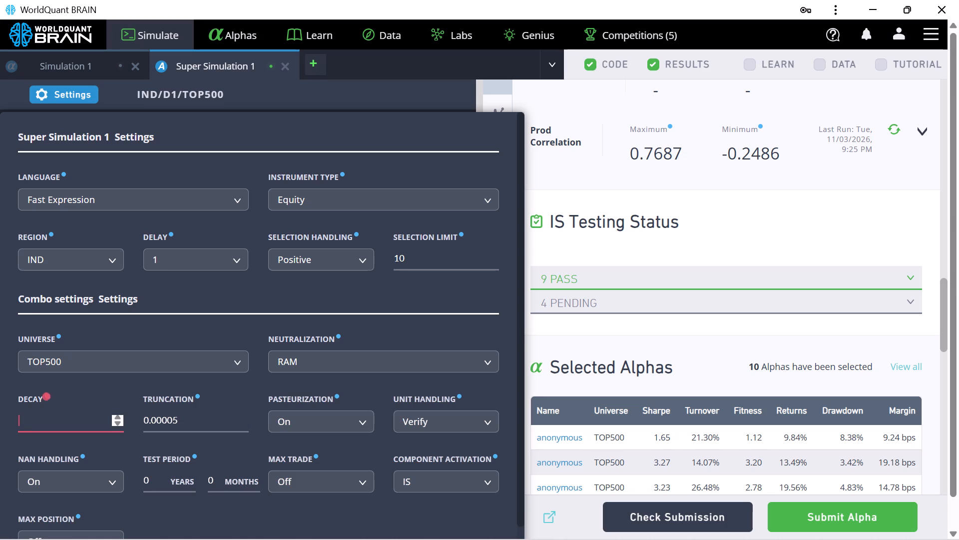
{"action": "key", "text": "8"}
{"action": "scroll", "coordinate": [325, 277], "scroll_direction": "down", "scroll_amount": 1}
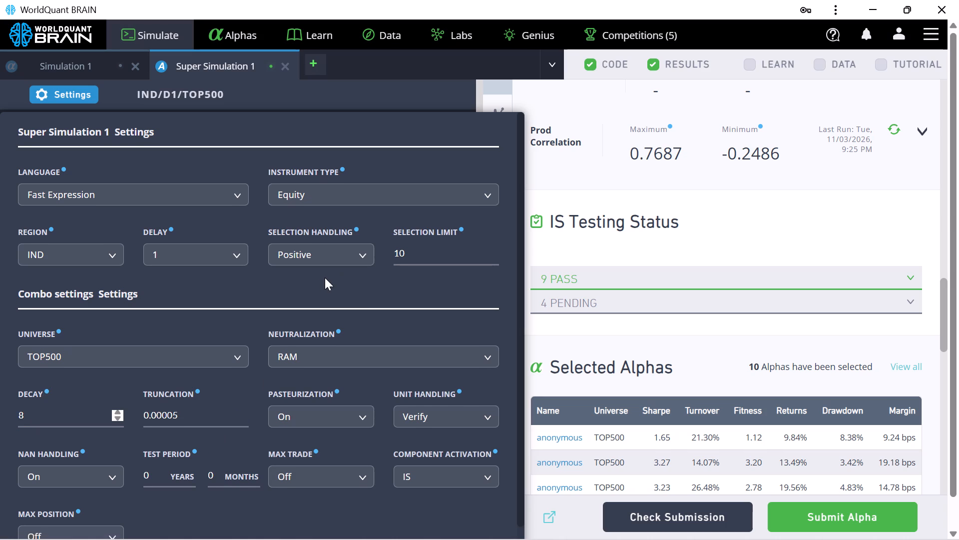
{"action": "scroll", "coordinate": [325, 277], "scroll_direction": "down", "scroll_amount": 4}
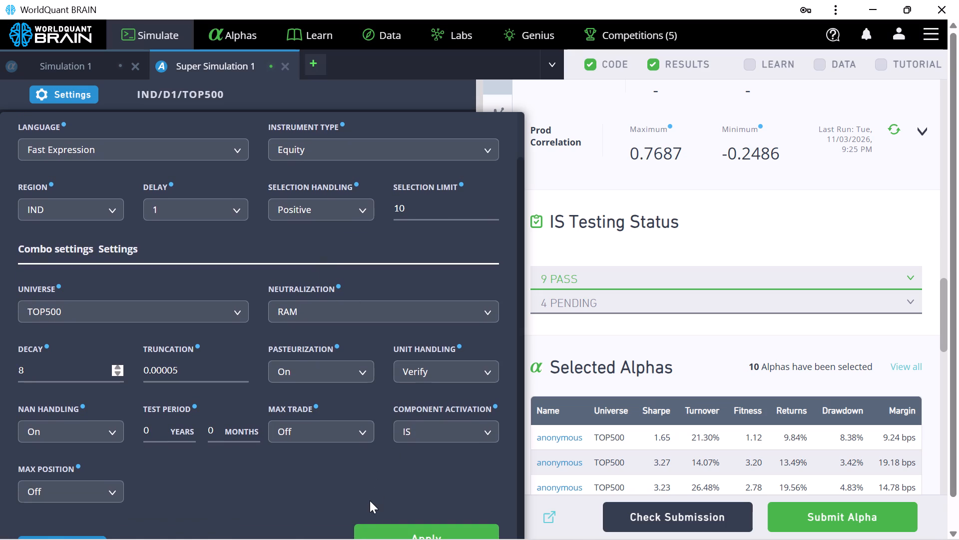
{"action": "left_click", "coordinate": [385, 531]}
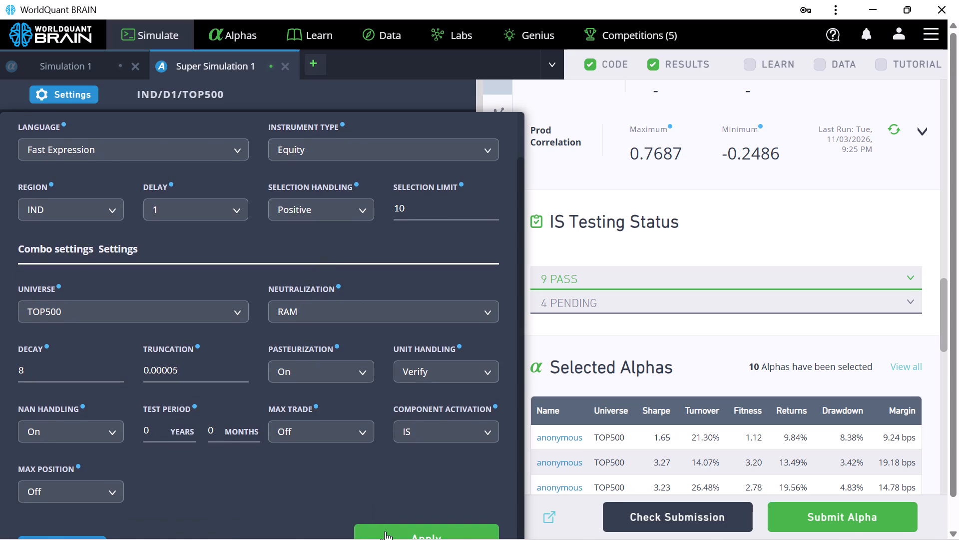
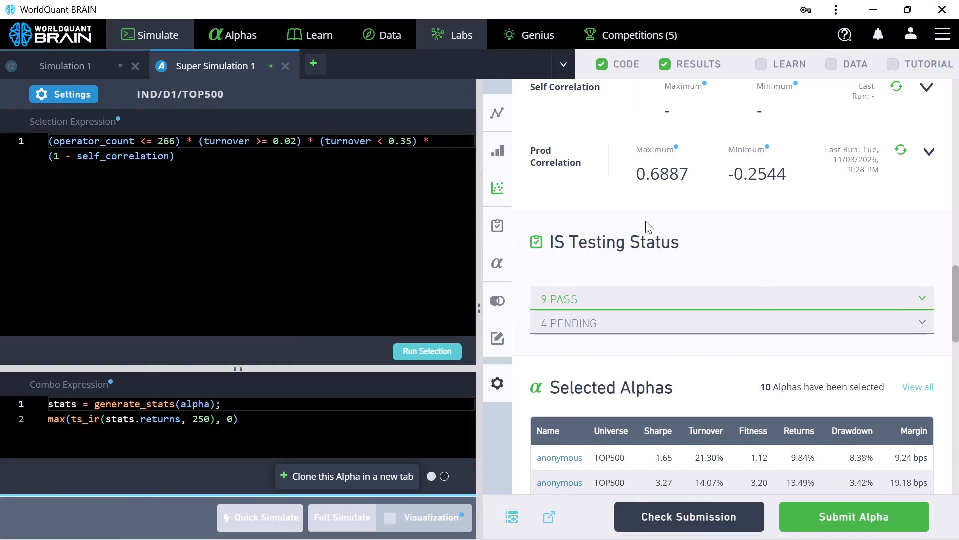
Review the IND SuperAlpha's correlation, investability-constrained figures and IS Summary with its yearly performance table.
{"action": "scroll", "coordinate": [645, 221], "scroll_direction": "up", "scroll_amount": 6}
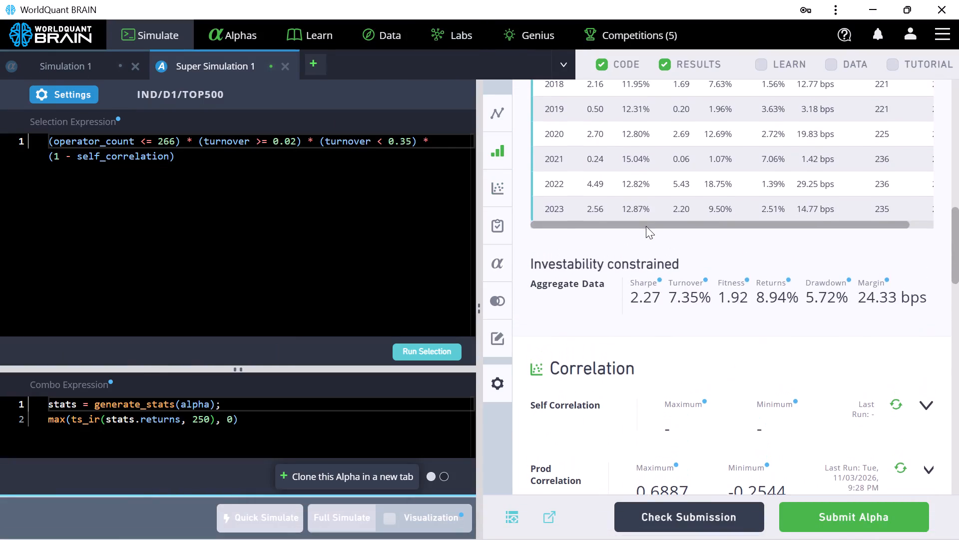
{"action": "scroll", "coordinate": [646, 226], "scroll_direction": "up", "scroll_amount": 2}
{"action": "scroll", "coordinate": [646, 226], "scroll_direction": "right", "scroll_amount": 2}
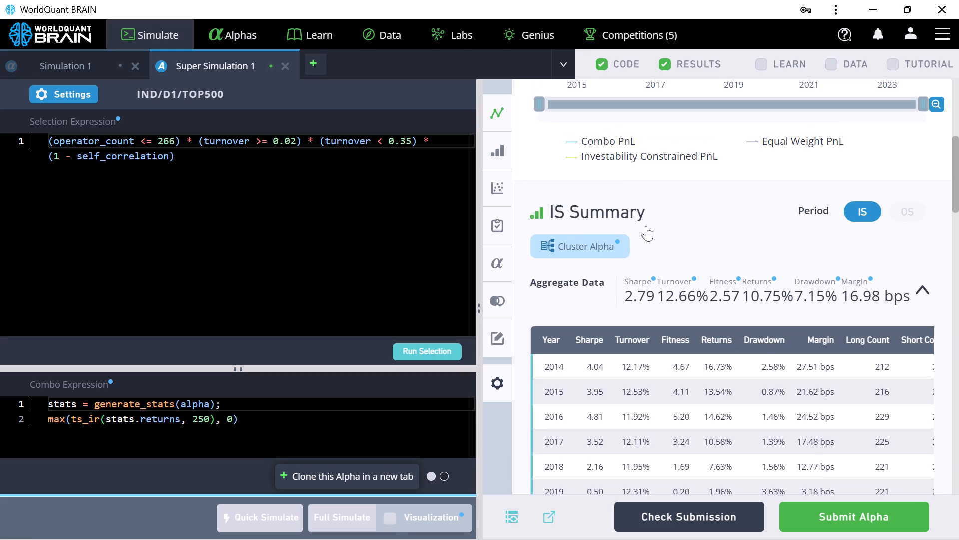
{"action": "scroll", "coordinate": [646, 226], "scroll_direction": "right", "scroll_amount": 2}
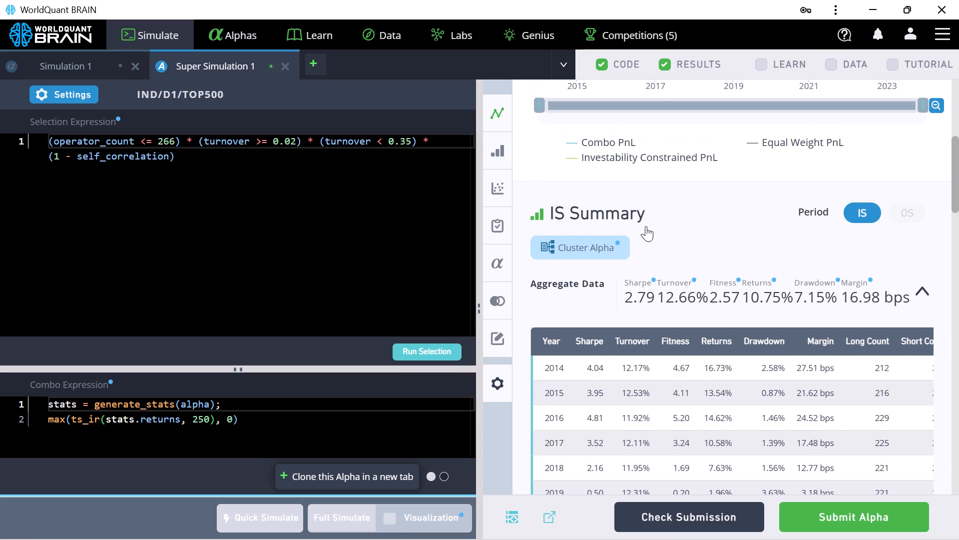
{"action": "scroll", "coordinate": [646, 226], "scroll_direction": "right", "scroll_amount": 4}
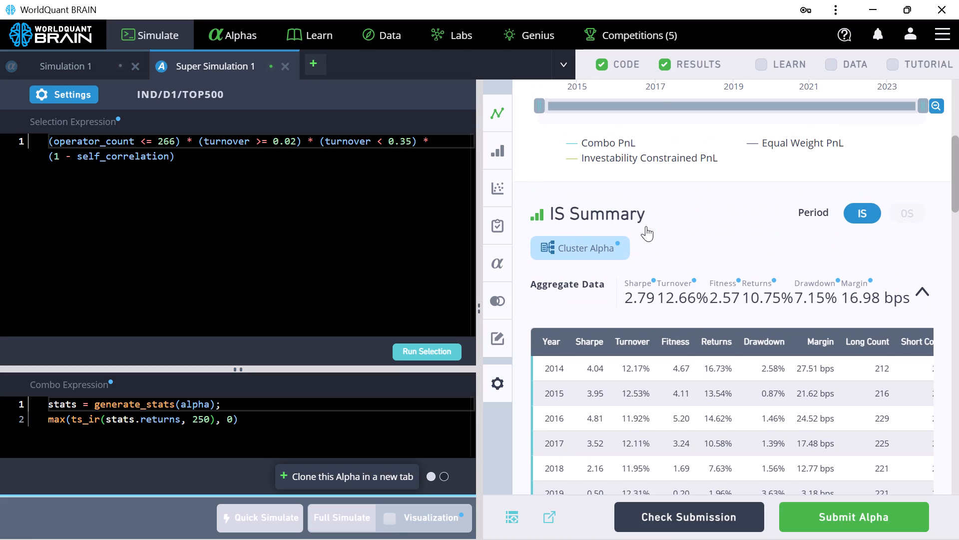
{"action": "scroll", "coordinate": [646, 226], "scroll_direction": "right", "scroll_amount": 1}
Fill the SuperAlpha's Description of Selection Expression with the copied note linking to the alpha-harness v2026.10.24.1 release.
{"action": "scroll", "coordinate": [646, 226], "scroll_direction": "down", "scroll_amount": 4}
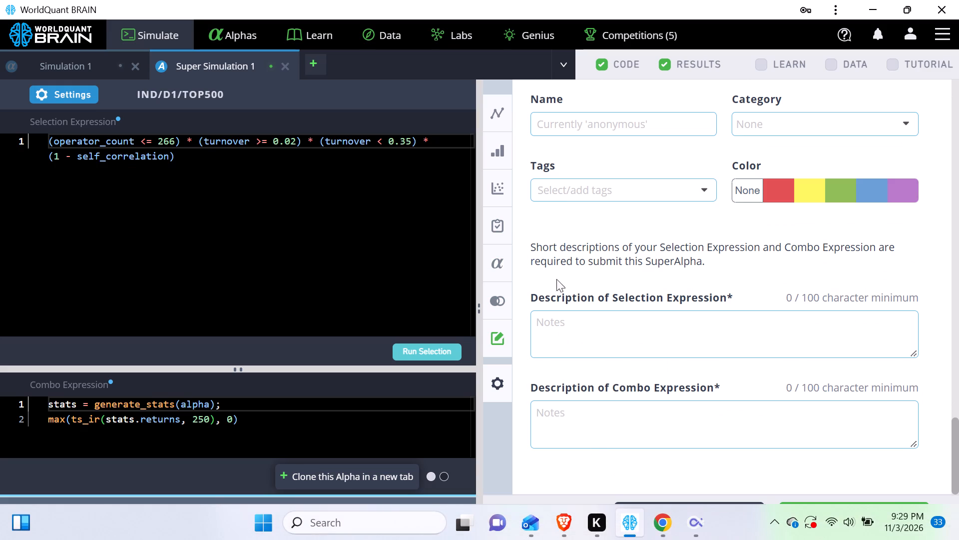
{"action": "left_click", "coordinate": [569, 338]}
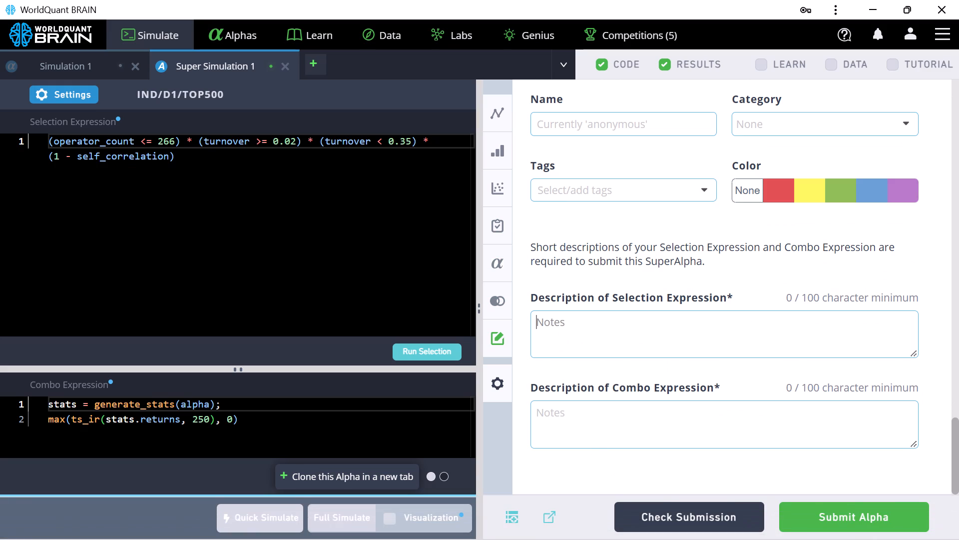
{"action": "key", "text": "ctrl+v"}
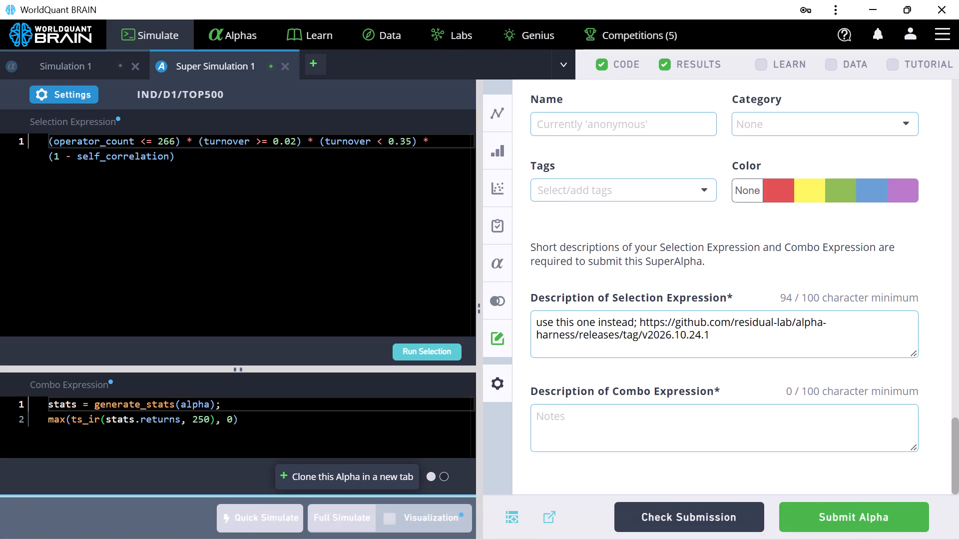
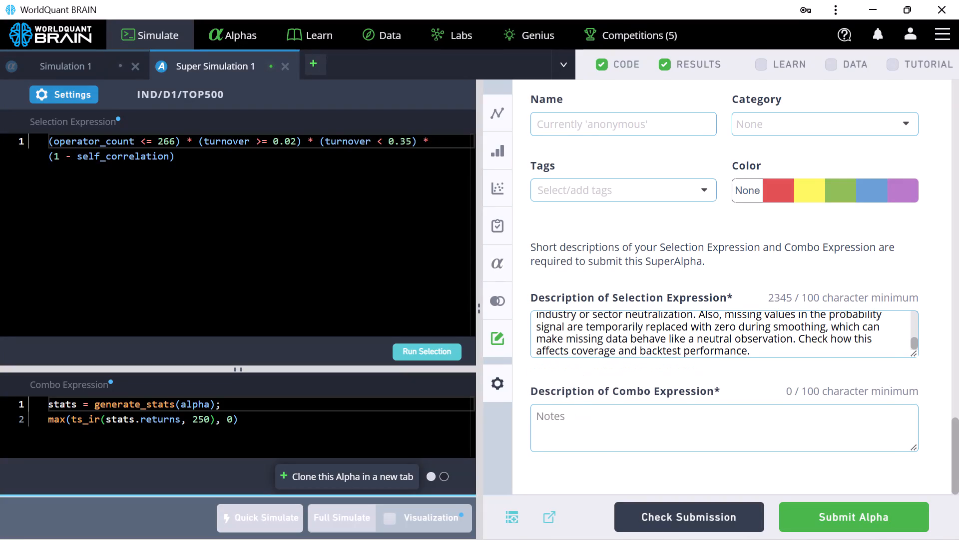
Fill the Description of Combo Expression with the same copied text used for the Selection Expression description.
{"action": "key", "text": "ctrl+v"}
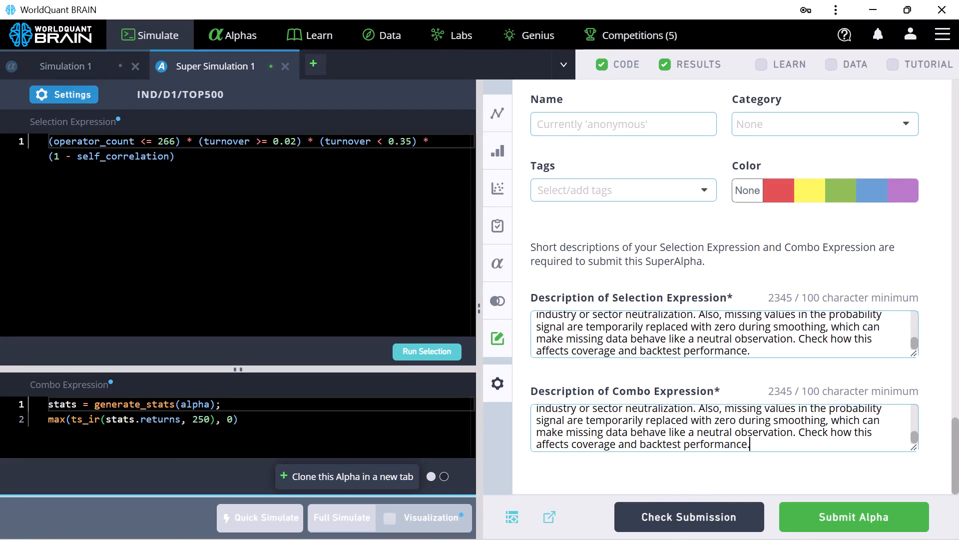
Review the SuperAlpha's IS Summary, including its aggregate data, yearly results and investability constrained figures.
{"action": "scroll", "coordinate": [780, 289], "scroll_direction": "up", "scroll_amount": 11}
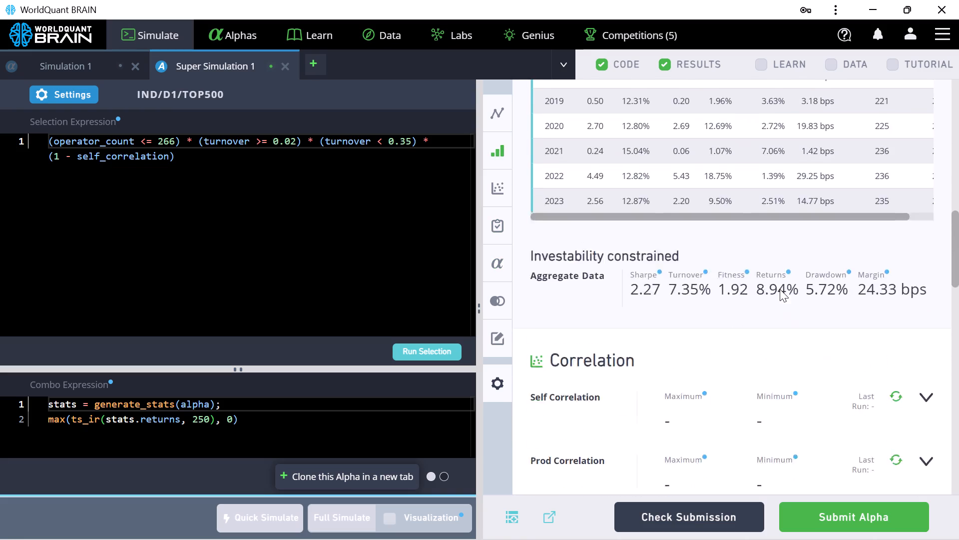
{"action": "scroll", "coordinate": [780, 289], "scroll_direction": "up", "scroll_amount": 1}
{"action": "scroll", "coordinate": [780, 289], "scroll_direction": "down", "scroll_amount": 4}
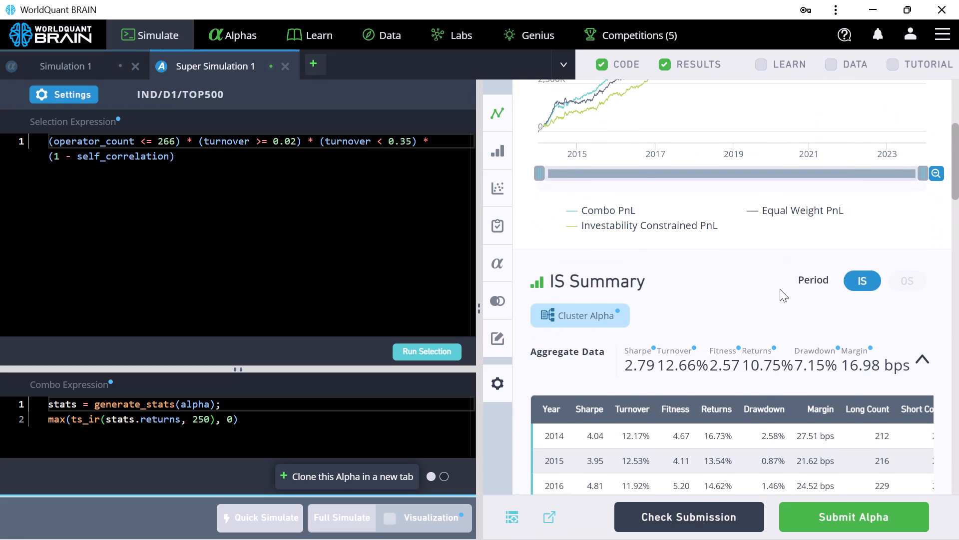
{"action": "scroll", "coordinate": [780, 289], "scroll_direction": "down", "scroll_amount": 1}
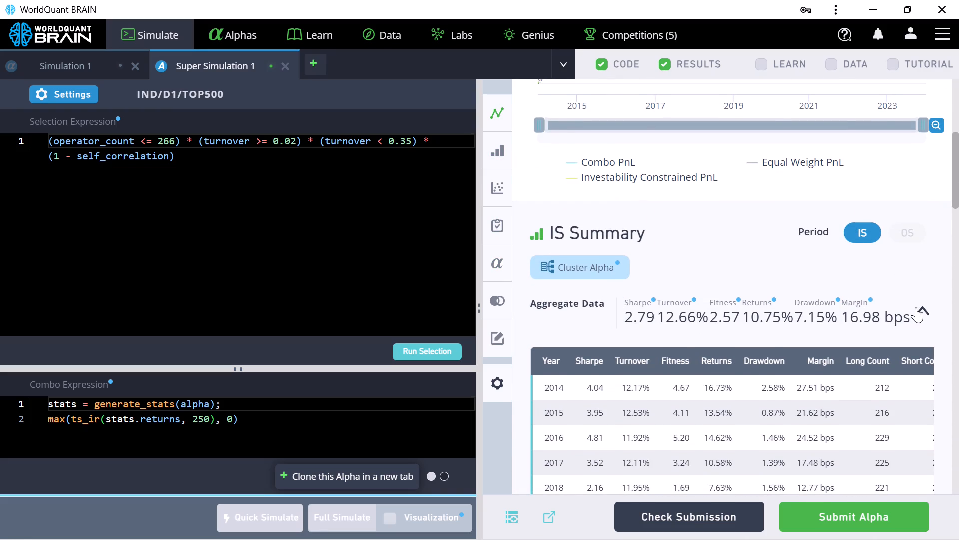
Collapse the yearly IS Summary table, check the correlation and description sections, and submit the IND/D1/TOP500 SuperAlpha.
{"action": "left_click", "coordinate": [916, 306]}
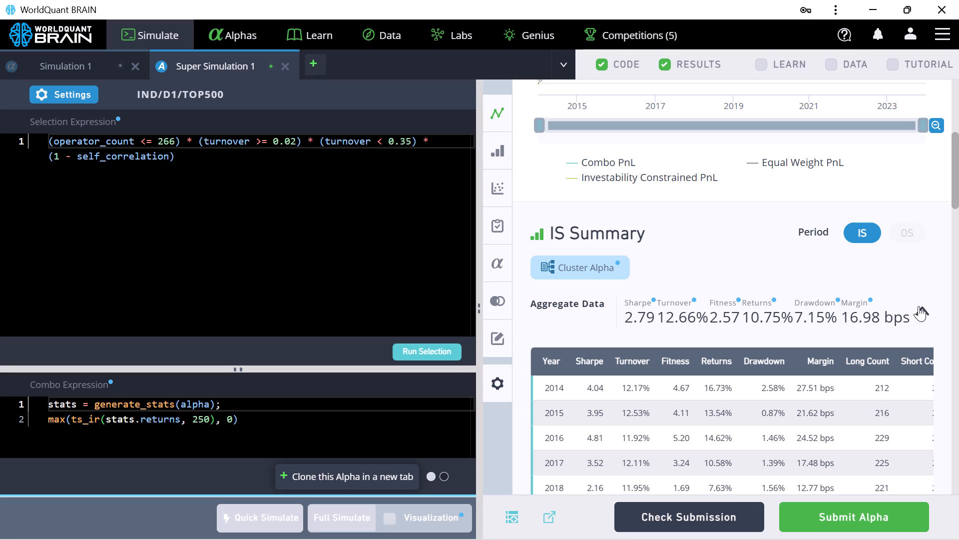
{"action": "left_click", "coordinate": [923, 311]}
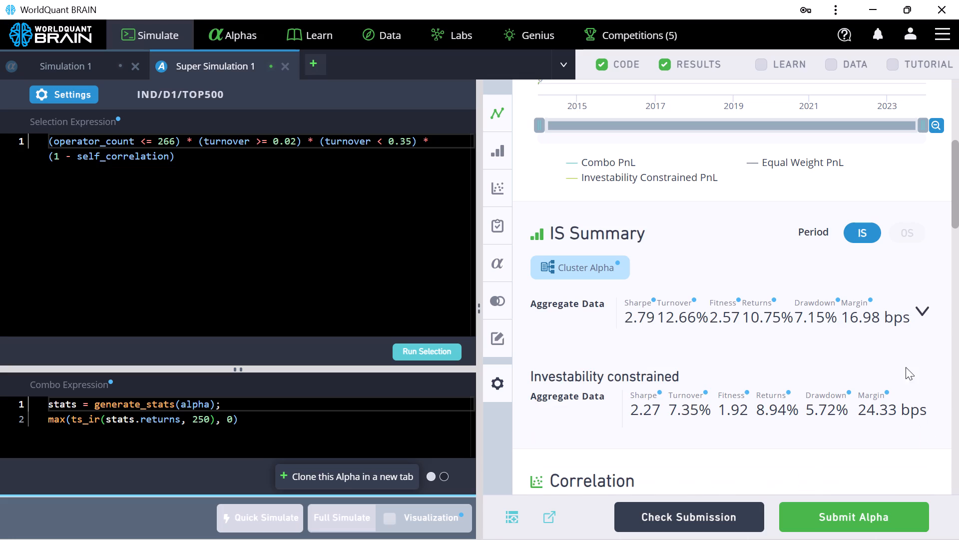
{"action": "scroll", "coordinate": [888, 400], "scroll_direction": "down", "scroll_amount": 5}
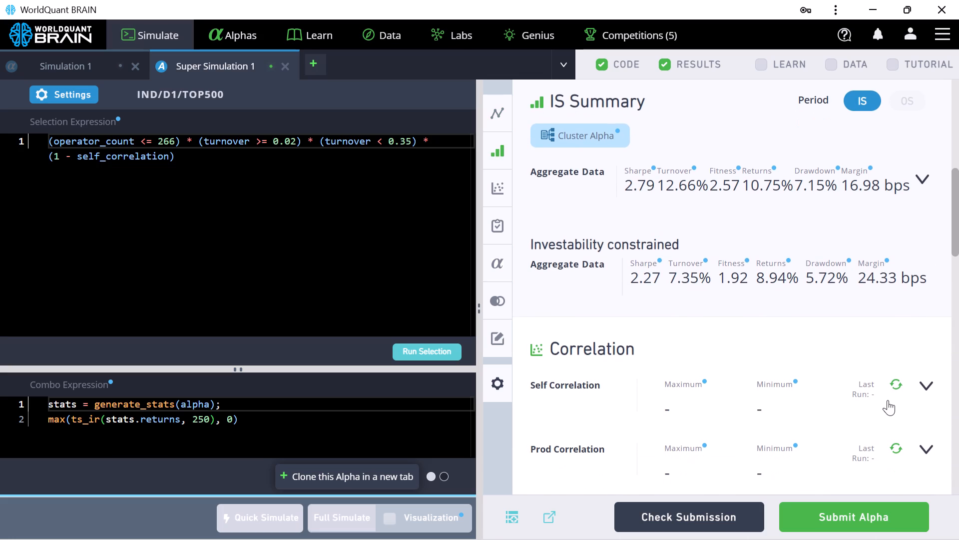
{"action": "scroll", "coordinate": [888, 400], "scroll_direction": "down", "scroll_amount": 14}
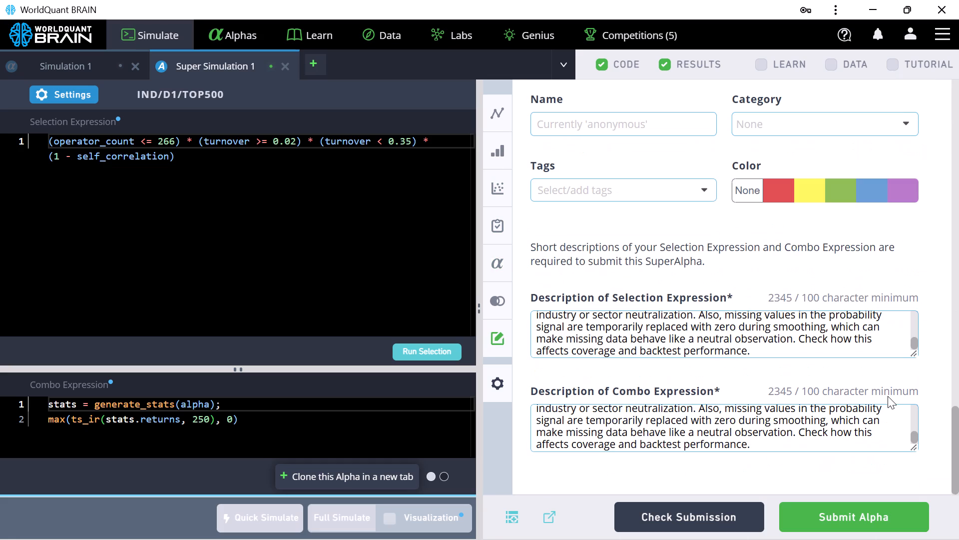
{"action": "left_click", "coordinate": [877, 509]}
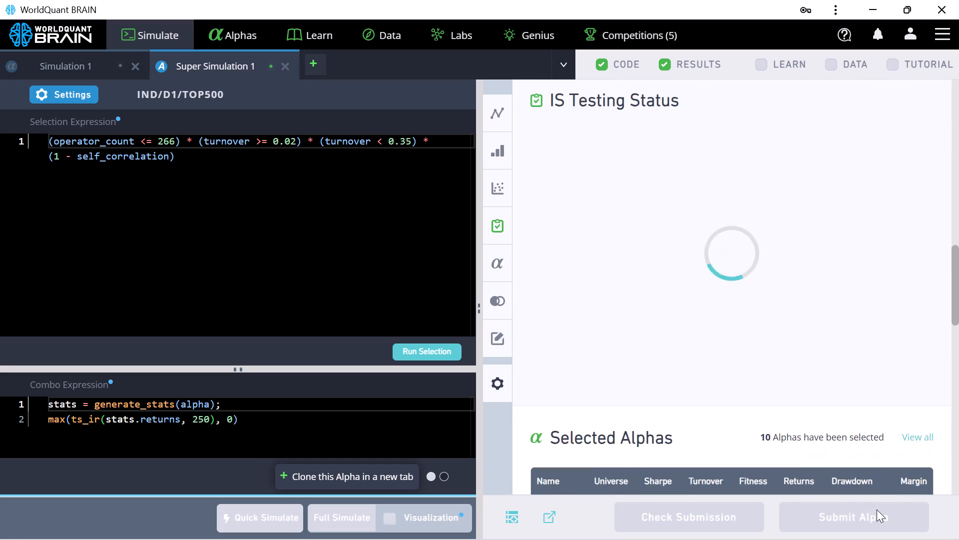
Examine the submitted SuperAlpha's testing status, properties, category options, selected alphas and PnL chart.
{"action": "scroll", "coordinate": [797, 321], "scroll_direction": "up", "scroll_amount": 3}
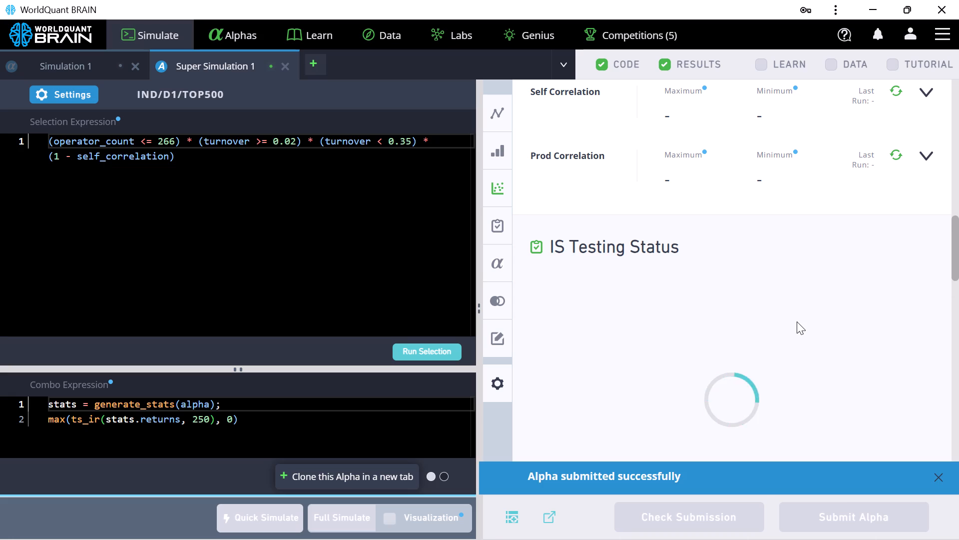
{"action": "scroll", "coordinate": [730, 346], "scroll_direction": "down", "scroll_amount": 6}
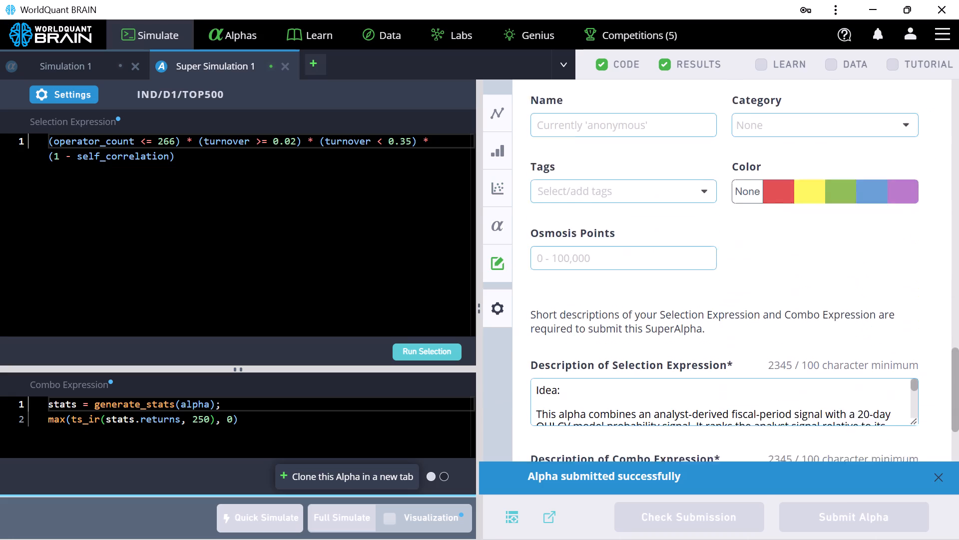
{"action": "scroll", "coordinate": [730, 346], "scroll_direction": "up", "scroll_amount": 1}
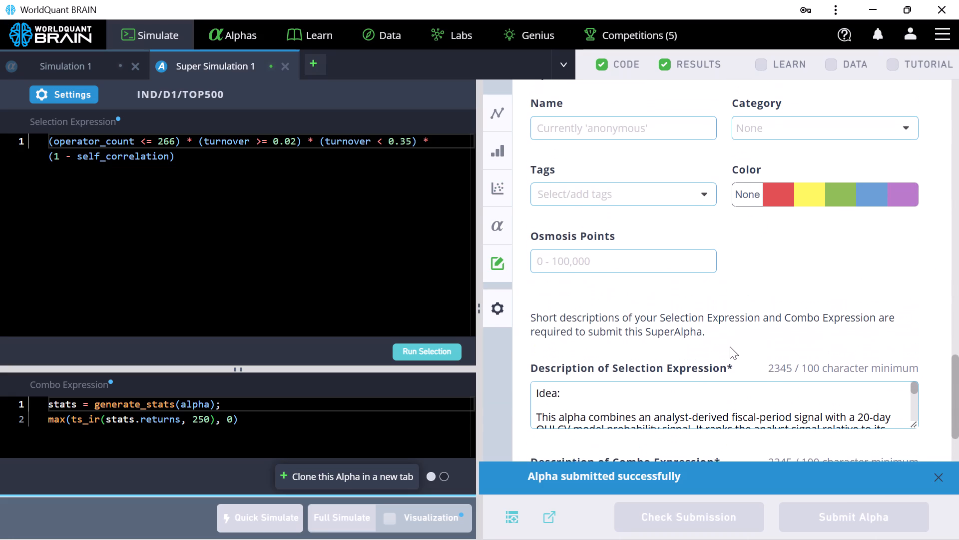
{"action": "scroll", "coordinate": [730, 346], "scroll_direction": "up", "scroll_amount": 3}
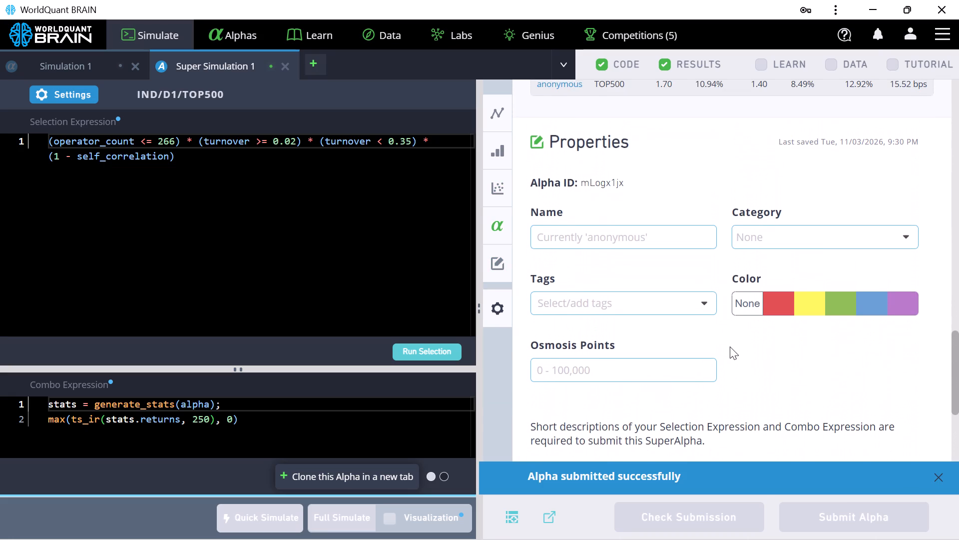
{"action": "scroll", "coordinate": [730, 346], "scroll_direction": "up", "scroll_amount": 1}
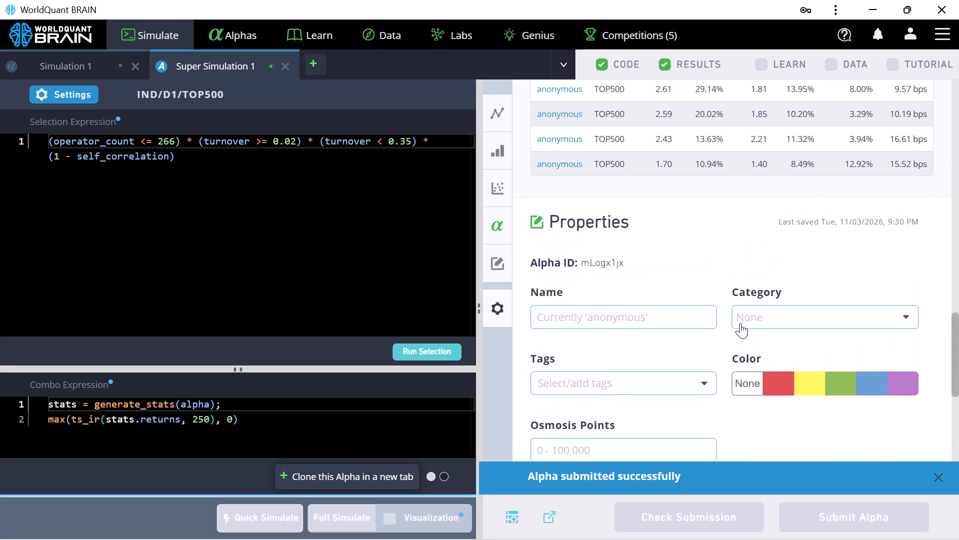
{"action": "left_click", "coordinate": [750, 306]}
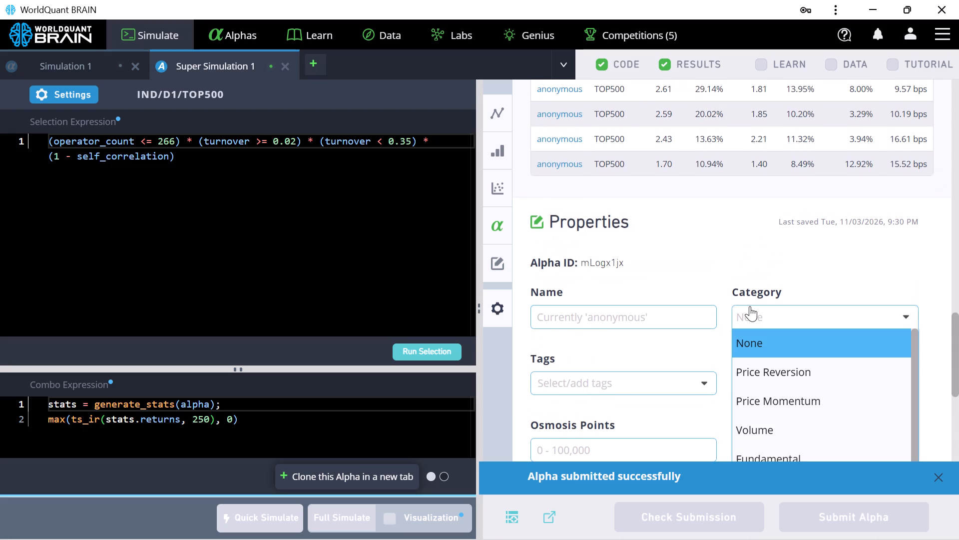
{"action": "left_click", "coordinate": [750, 306]}
{"action": "scroll", "coordinate": [646, 222], "scroll_direction": "up", "scroll_amount": 3}
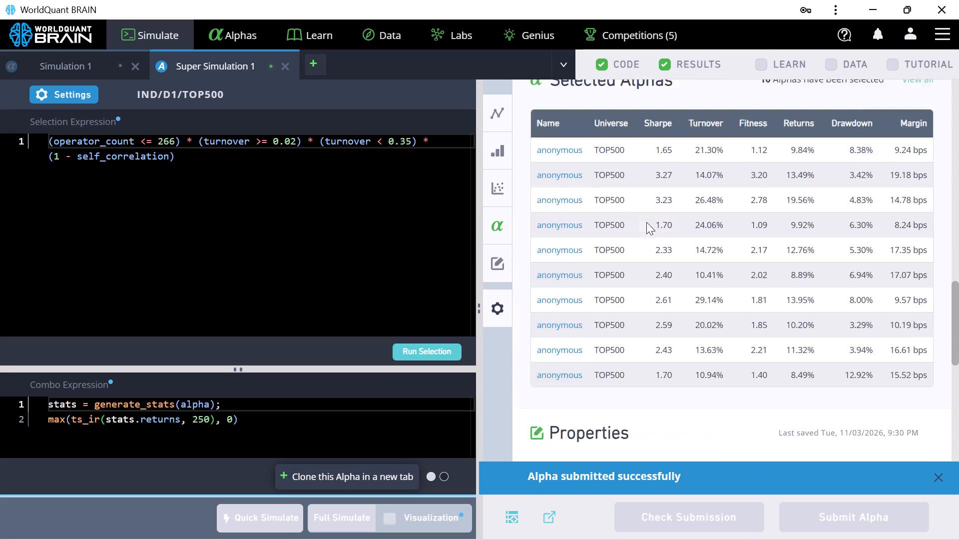
{"action": "scroll", "coordinate": [646, 222], "scroll_direction": "up", "scroll_amount": 7}
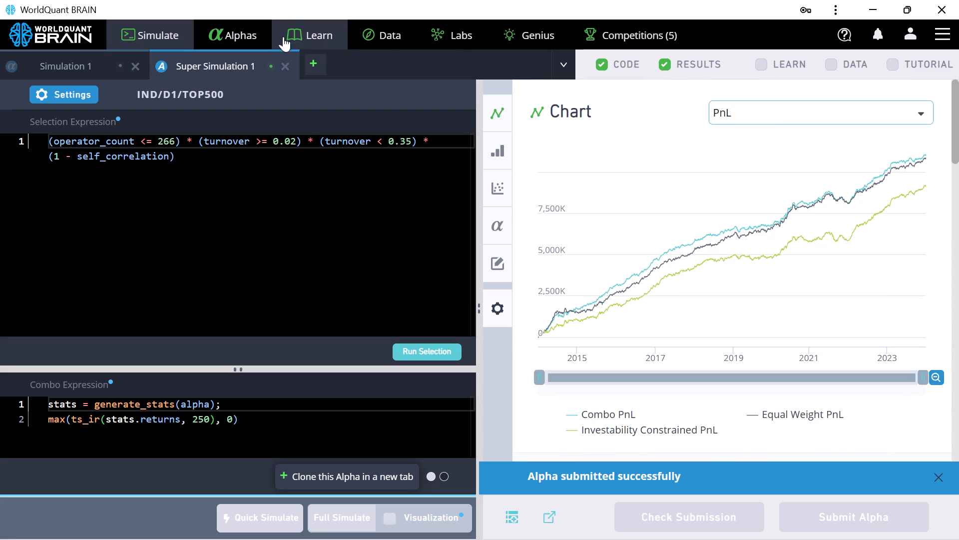
Open the list of submitted alphas.
{"action": "left_click", "coordinate": [245, 33]}
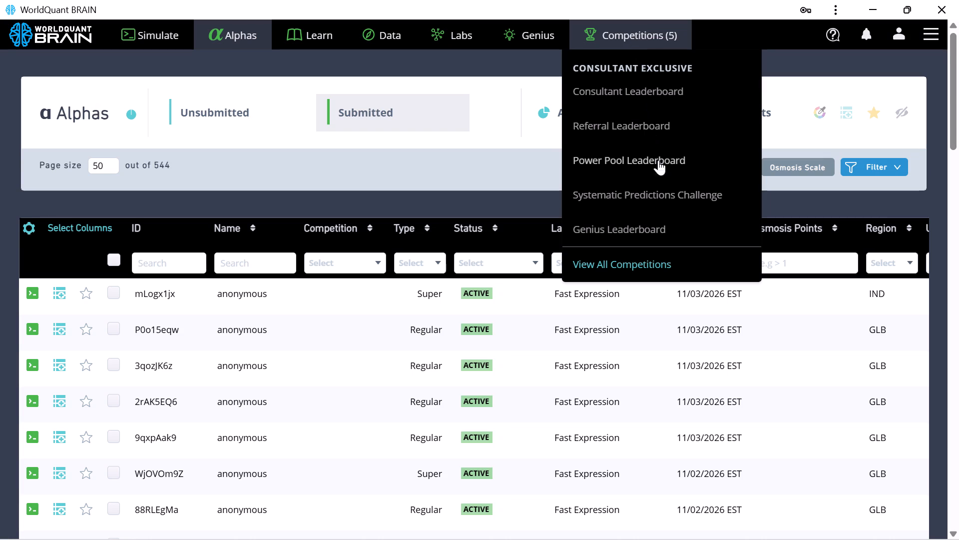
Open the Systematic Predictions Challenge leaderboard and check which monthly boards are available.
{"action": "left_click", "coordinate": [616, 199]}
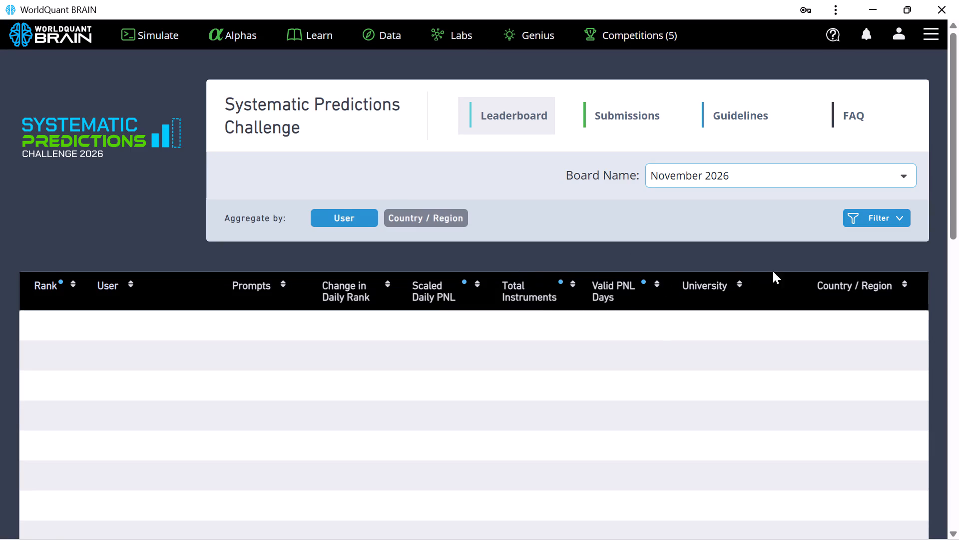
{"action": "left_click", "coordinate": [706, 181]}
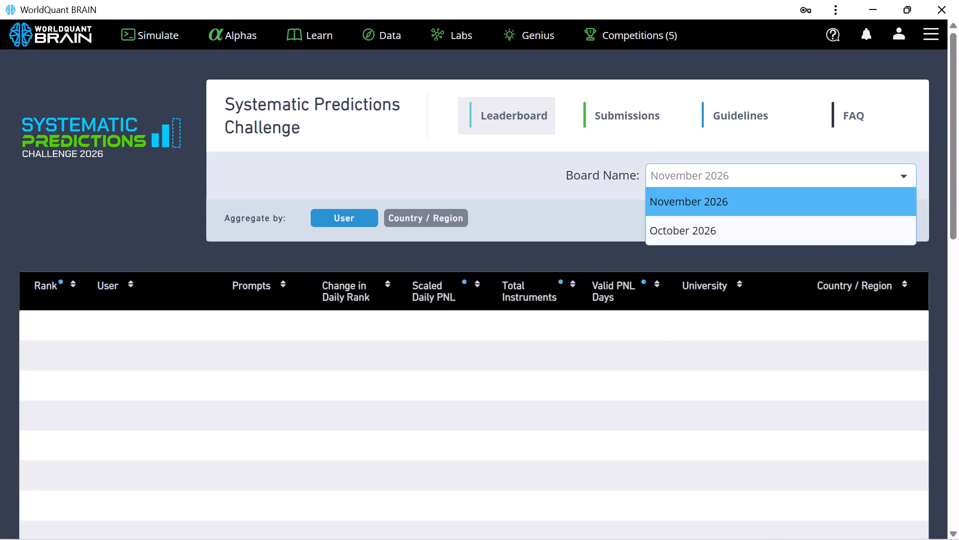
{"action": "left_click", "coordinate": [706, 181]}
{"action": "left_click", "coordinate": [753, 177]}
{"action": "left_click", "coordinate": [511, 172]}
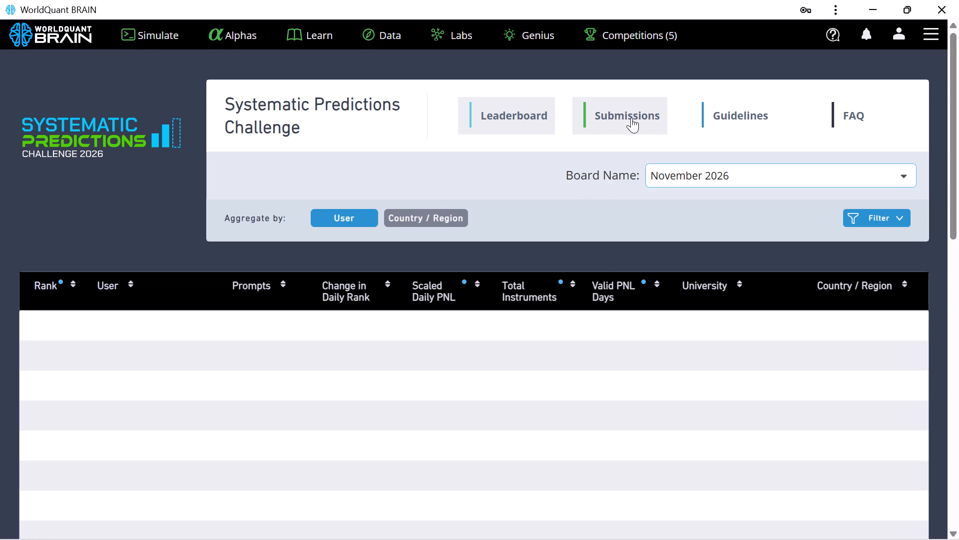
In the challenge's submissions, open a new prompt submission and examine its required fields, prompt rules and sample output format.
{"action": "left_click", "coordinate": [631, 117]}
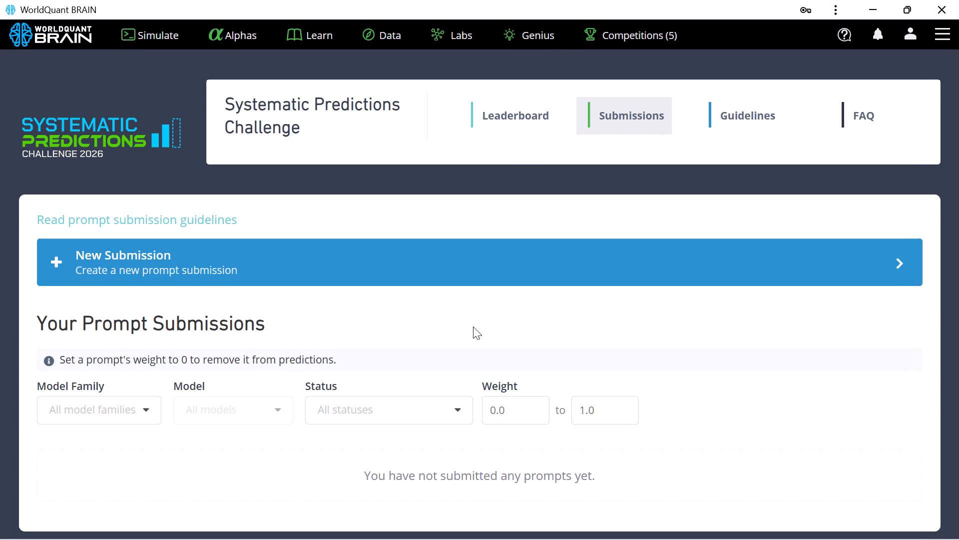
{"action": "scroll", "coordinate": [473, 326], "scroll_direction": "down", "scroll_amount": 3}
{"action": "left_click", "coordinate": [421, 259]}
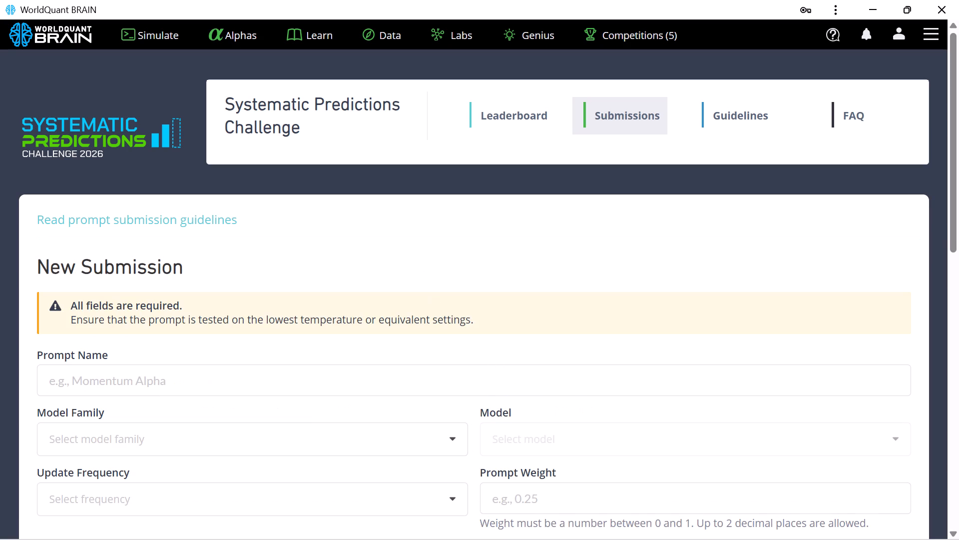
{"action": "scroll", "coordinate": [499, 366], "scroll_direction": "down", "scroll_amount": 2}
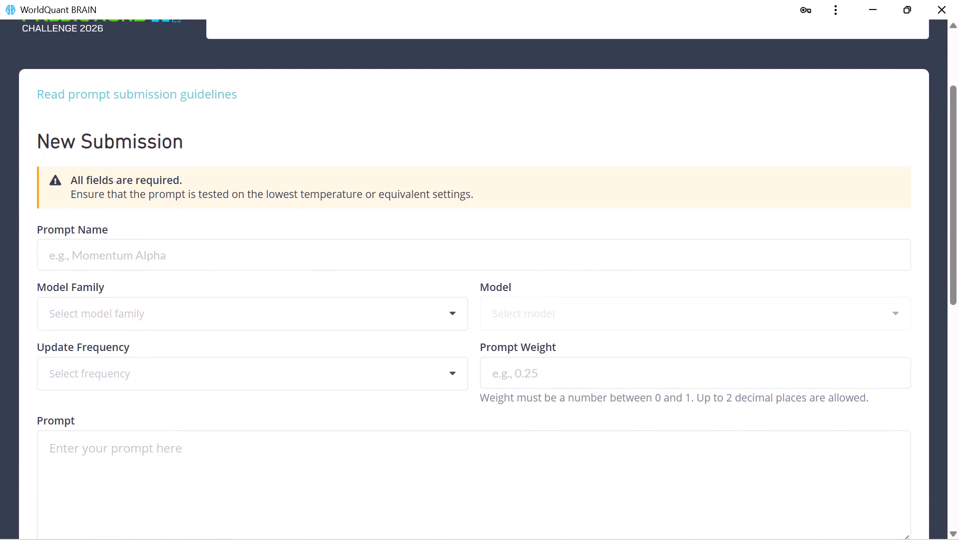
{"action": "scroll", "coordinate": [499, 366], "scroll_direction": "down", "scroll_amount": 1}
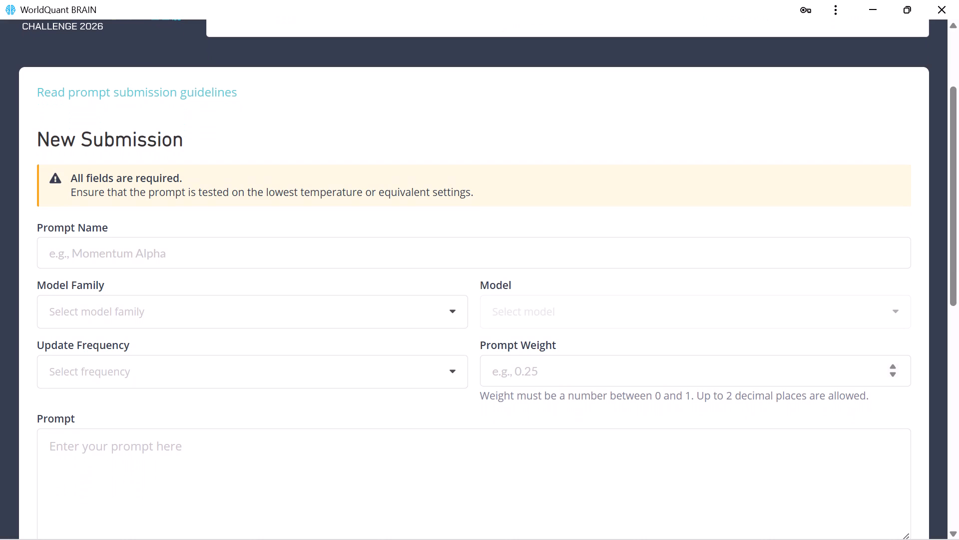
{"action": "scroll", "coordinate": [499, 366], "scroll_direction": "down", "scroll_amount": 2}
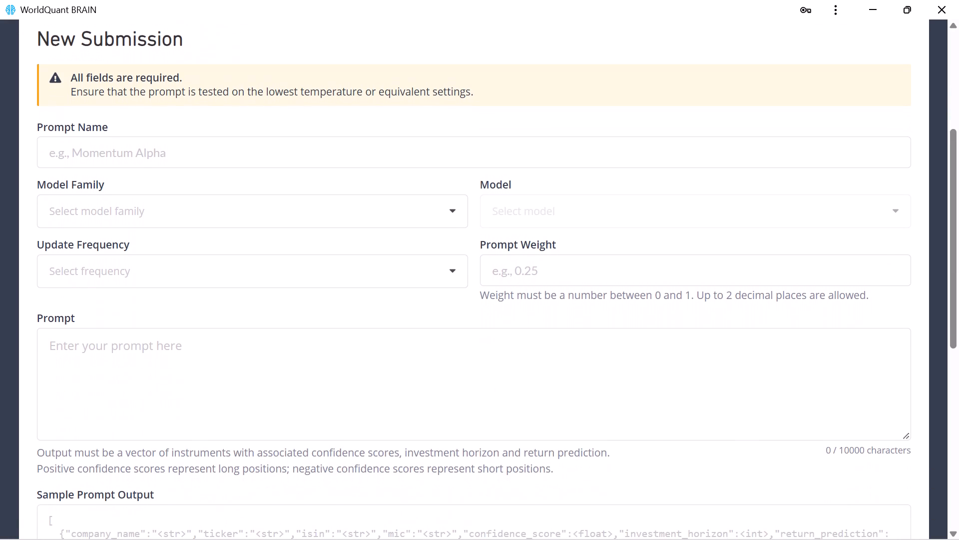
{"action": "scroll", "coordinate": [499, 366], "scroll_direction": "down", "scroll_amount": 1}
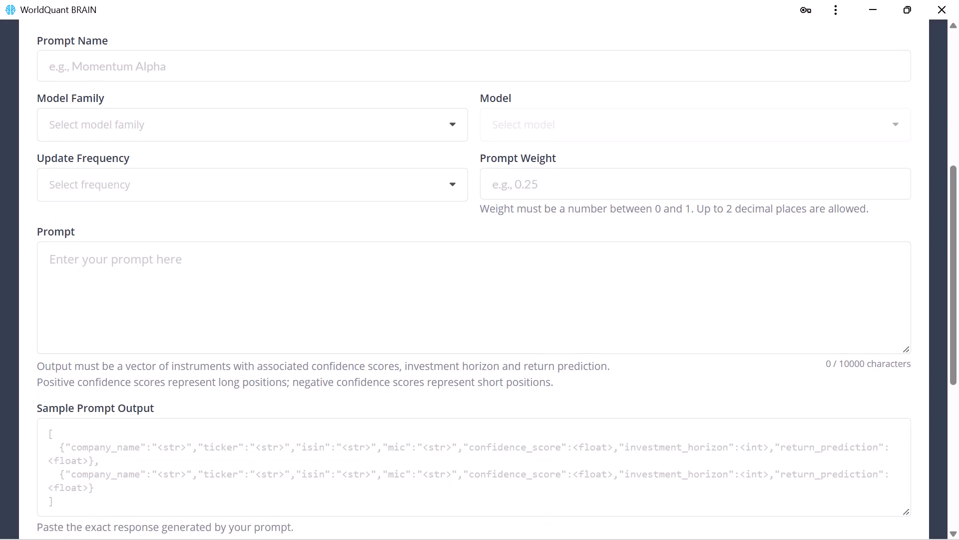
{"action": "scroll", "coordinate": [499, 366], "scroll_direction": "down", "scroll_amount": 1}
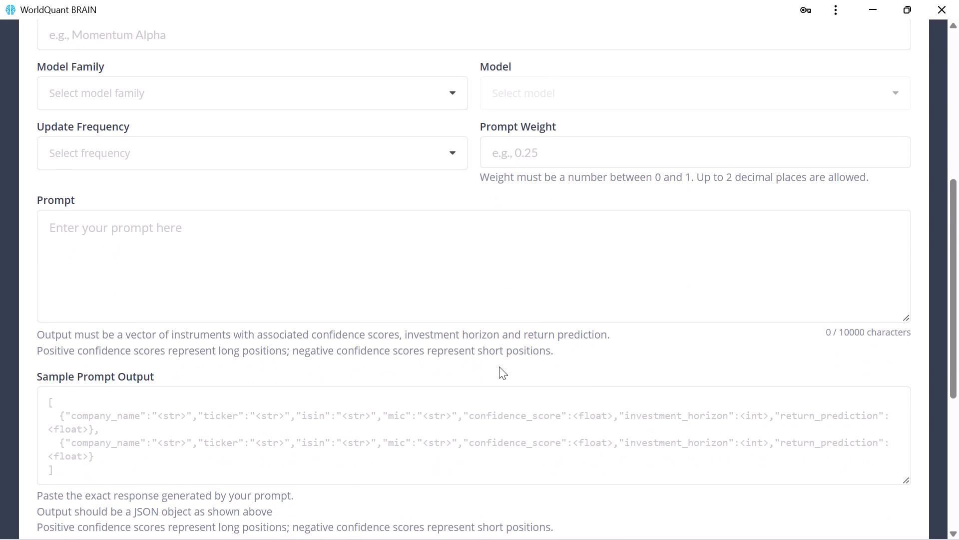
{"action": "scroll", "coordinate": [499, 366], "scroll_direction": "down", "scroll_amount": 3}
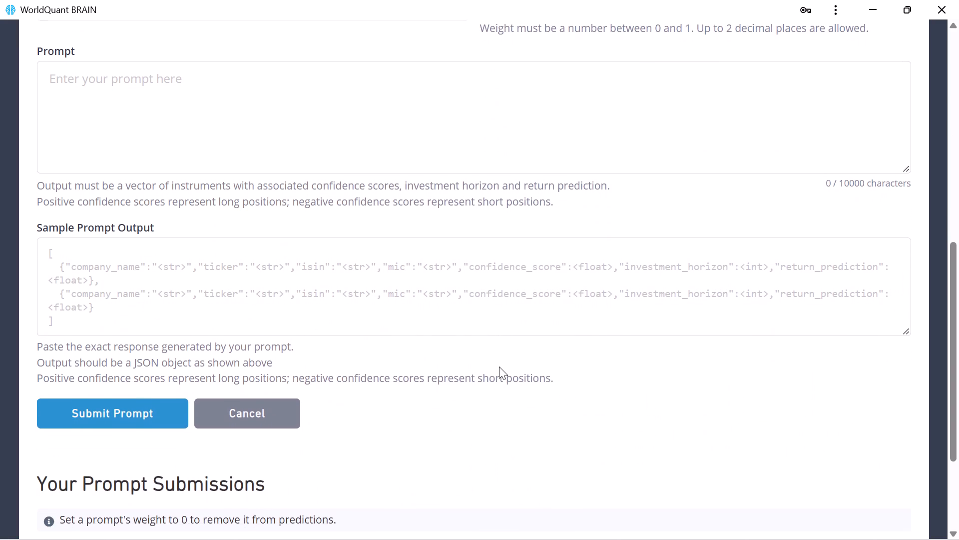
{"action": "scroll", "coordinate": [499, 366], "scroll_direction": "down", "scroll_amount": 1}
{"action": "scroll", "coordinate": [499, 366], "scroll_direction": "up", "scroll_amount": 3}
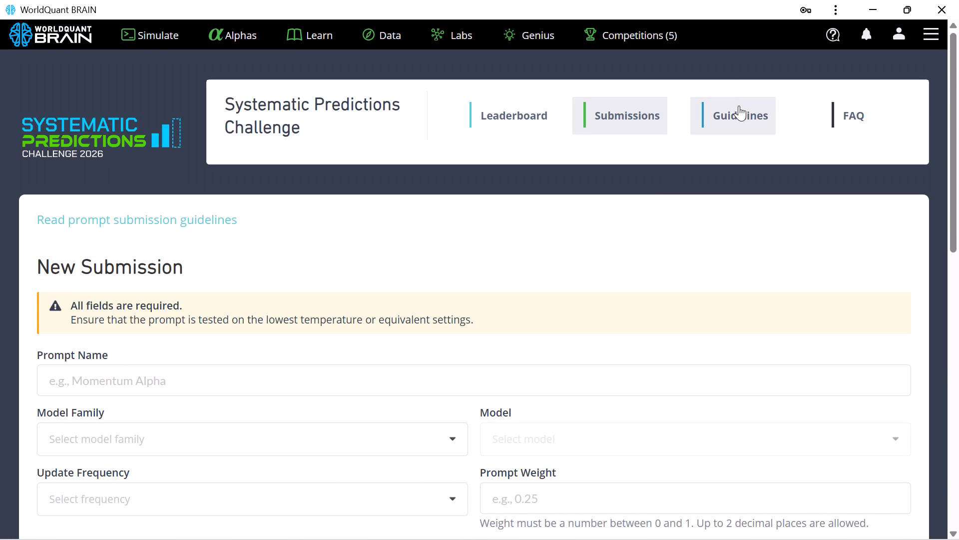
Read through the Systematic Predictions Challenge guidelines, including eligibility, rankings and stipend rules, and return to the submissions page.
{"action": "left_click", "coordinate": [739, 105]}
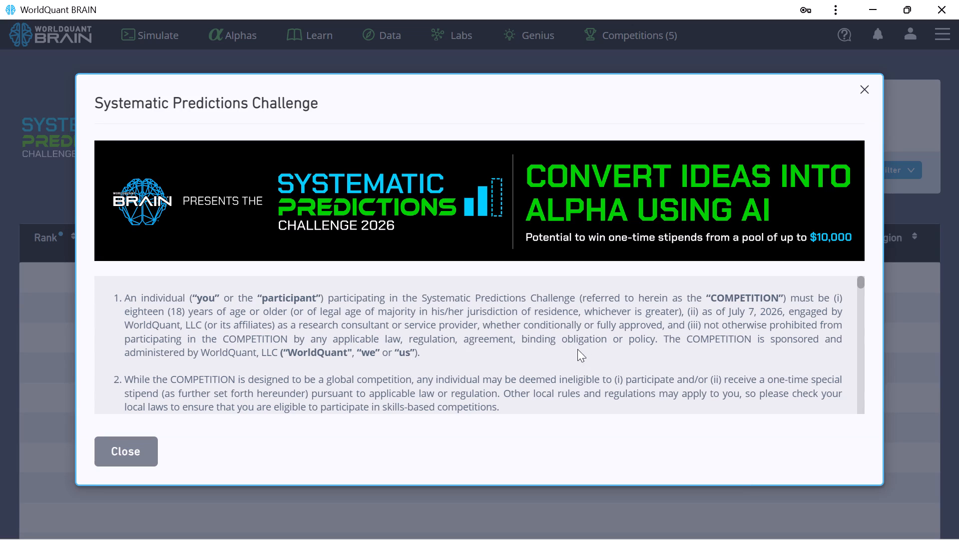
{"action": "scroll", "coordinate": [569, 359], "scroll_direction": "down", "scroll_amount": 5}
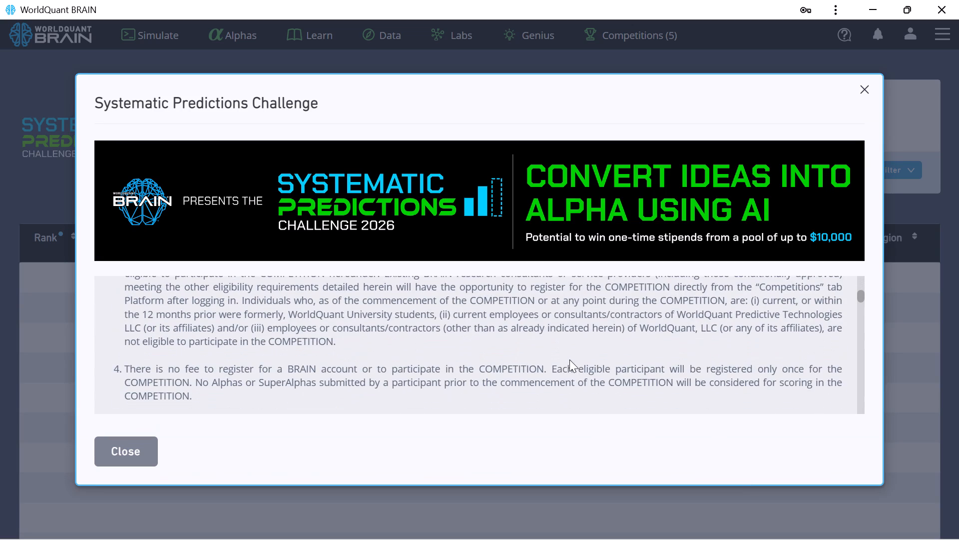
{"action": "scroll", "coordinate": [569, 359], "scroll_direction": "down", "scroll_amount": 8}
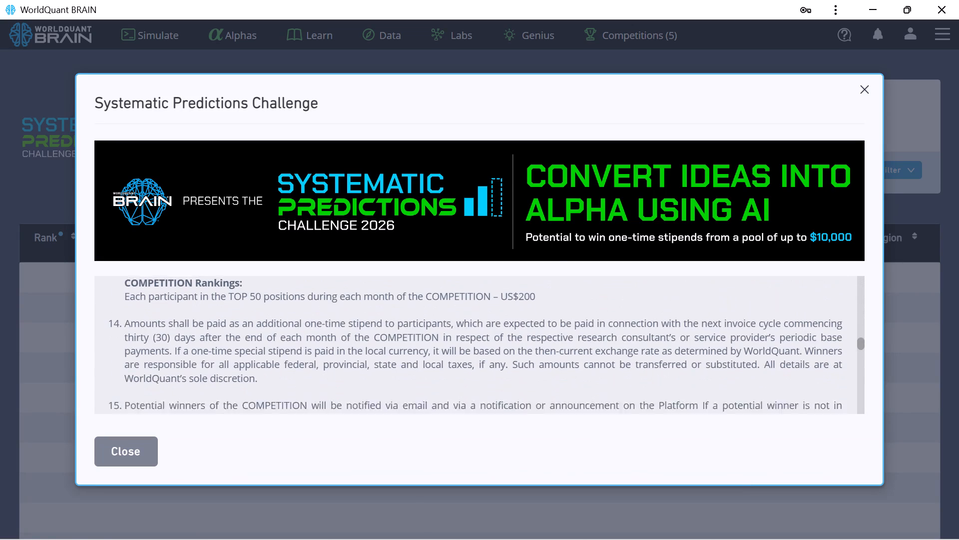
{"action": "scroll", "coordinate": [569, 359], "scroll_direction": "down", "scroll_amount": 3}
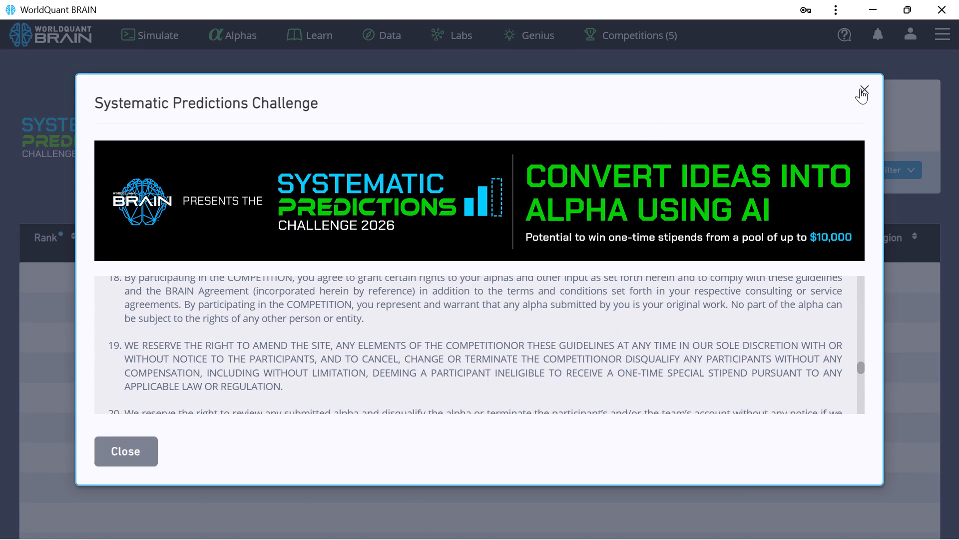
{"action": "left_click", "coordinate": [860, 88]}
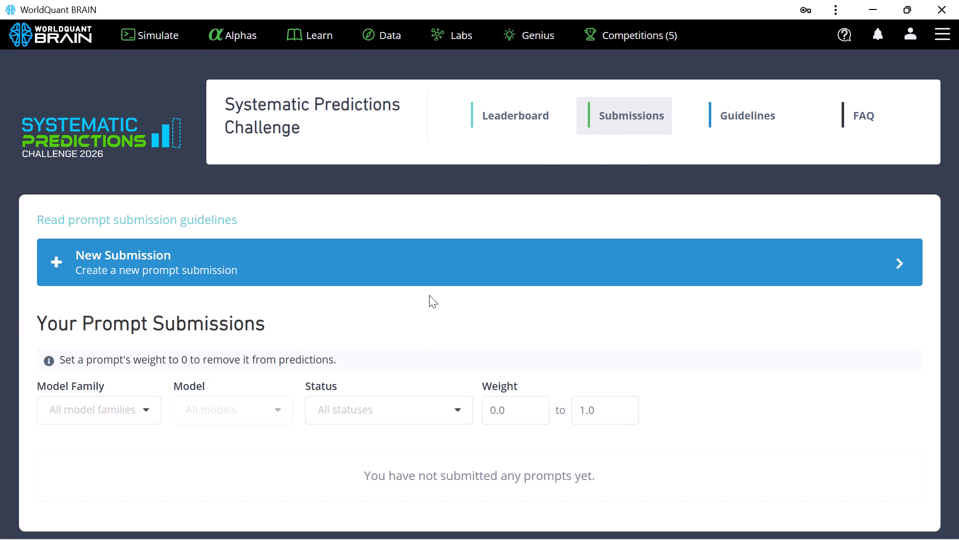
Open a new prompt submission again and examine its required fields, prompt rules and expected sample output format.
{"action": "left_click", "coordinate": [331, 266]}
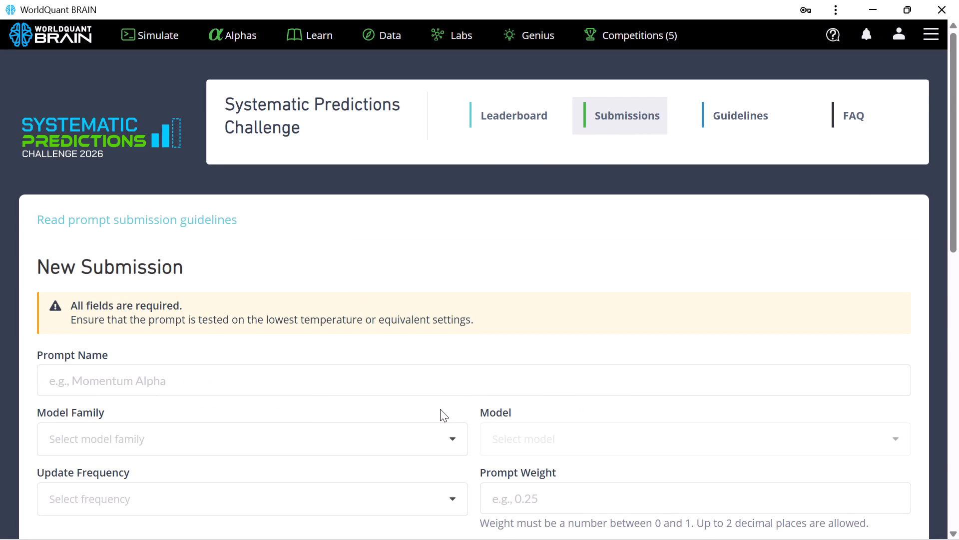
{"action": "scroll", "coordinate": [440, 409], "scroll_direction": "down", "scroll_amount": 8}
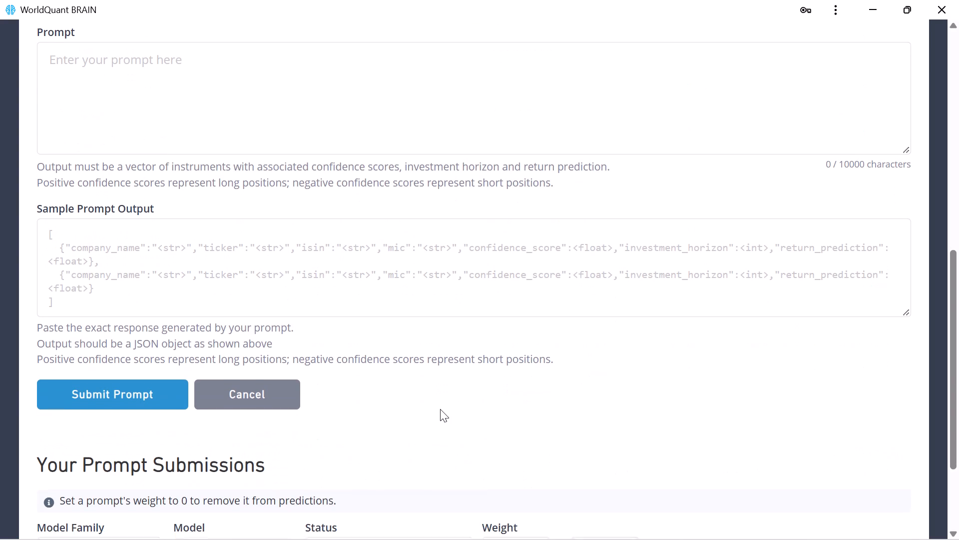
{"action": "scroll", "coordinate": [440, 409], "scroll_direction": "down", "scroll_amount": 2}
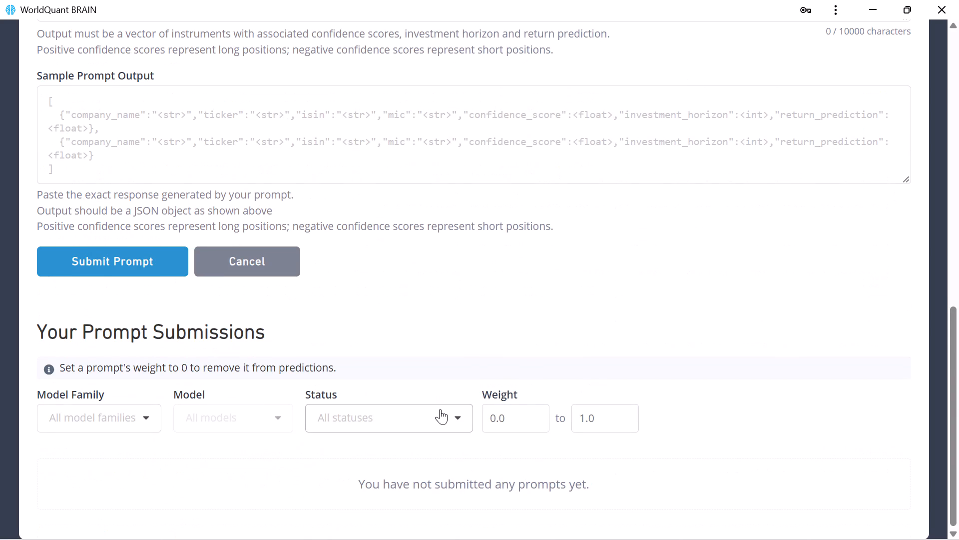
{"action": "scroll", "coordinate": [447, 428], "scroll_direction": "up", "scroll_amount": 4}
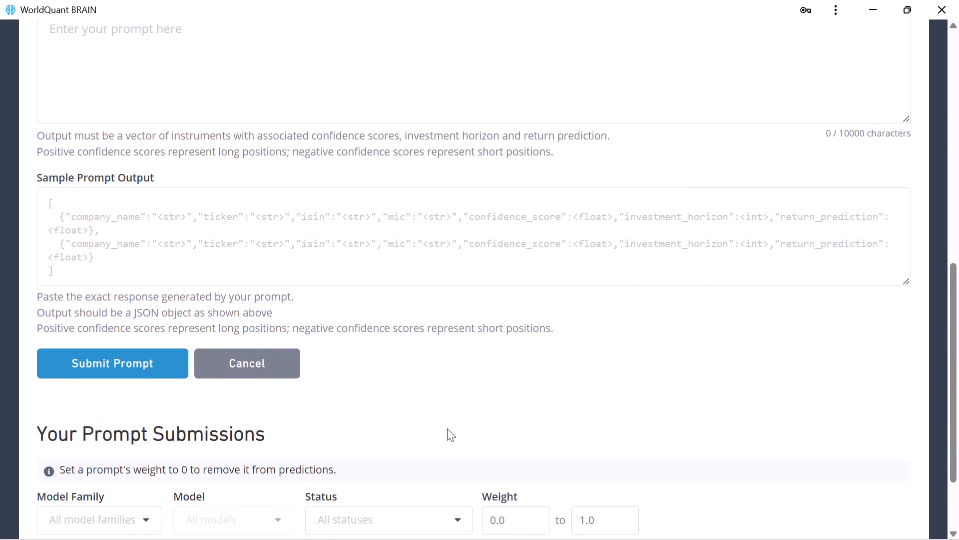
{"action": "scroll", "coordinate": [447, 428], "scroll_direction": "up", "scroll_amount": 3}
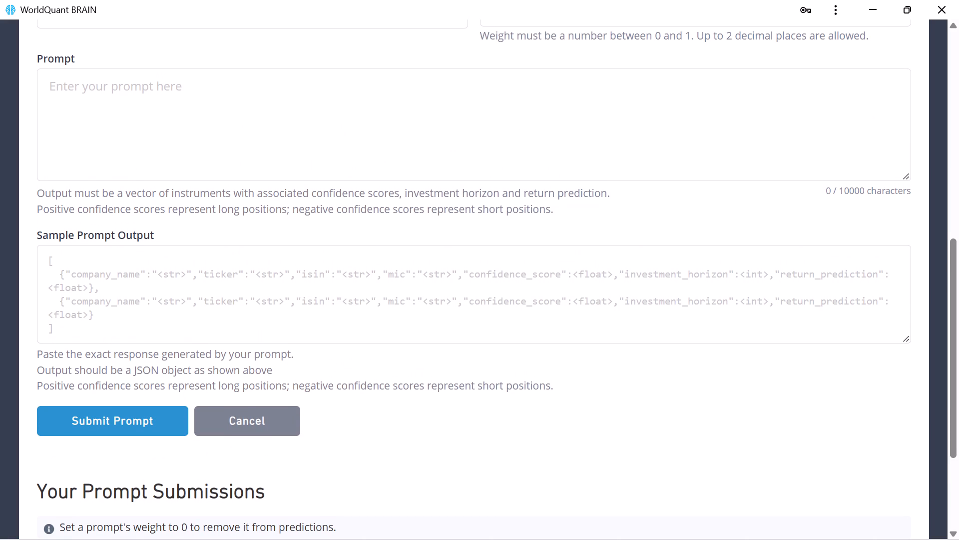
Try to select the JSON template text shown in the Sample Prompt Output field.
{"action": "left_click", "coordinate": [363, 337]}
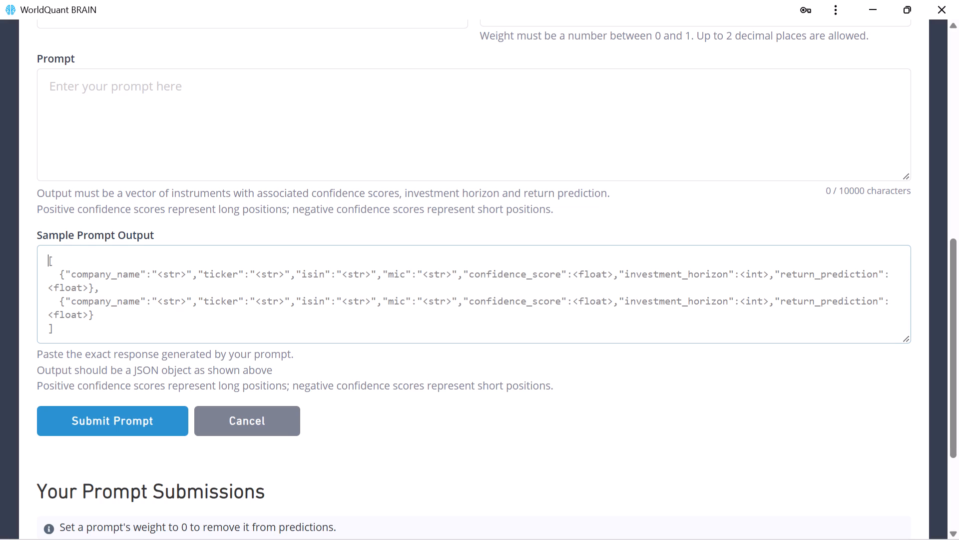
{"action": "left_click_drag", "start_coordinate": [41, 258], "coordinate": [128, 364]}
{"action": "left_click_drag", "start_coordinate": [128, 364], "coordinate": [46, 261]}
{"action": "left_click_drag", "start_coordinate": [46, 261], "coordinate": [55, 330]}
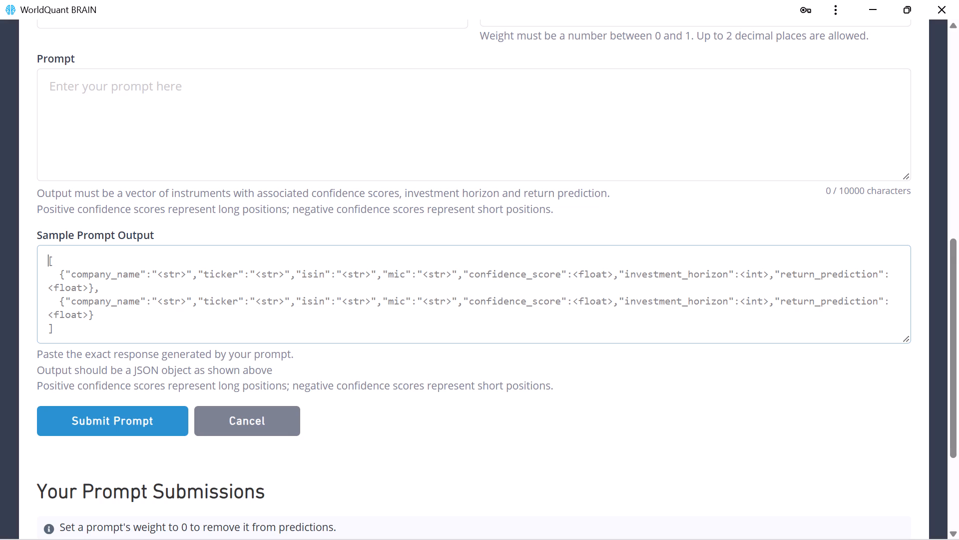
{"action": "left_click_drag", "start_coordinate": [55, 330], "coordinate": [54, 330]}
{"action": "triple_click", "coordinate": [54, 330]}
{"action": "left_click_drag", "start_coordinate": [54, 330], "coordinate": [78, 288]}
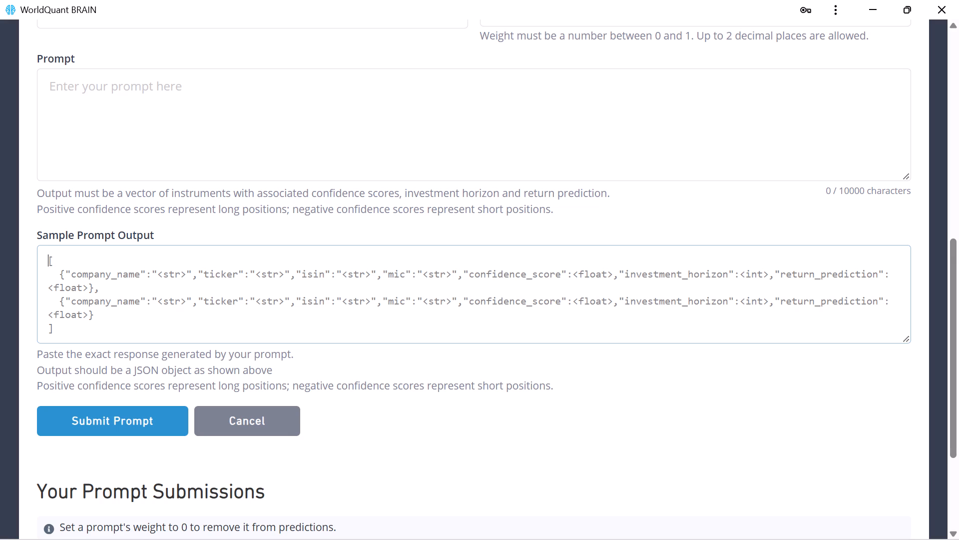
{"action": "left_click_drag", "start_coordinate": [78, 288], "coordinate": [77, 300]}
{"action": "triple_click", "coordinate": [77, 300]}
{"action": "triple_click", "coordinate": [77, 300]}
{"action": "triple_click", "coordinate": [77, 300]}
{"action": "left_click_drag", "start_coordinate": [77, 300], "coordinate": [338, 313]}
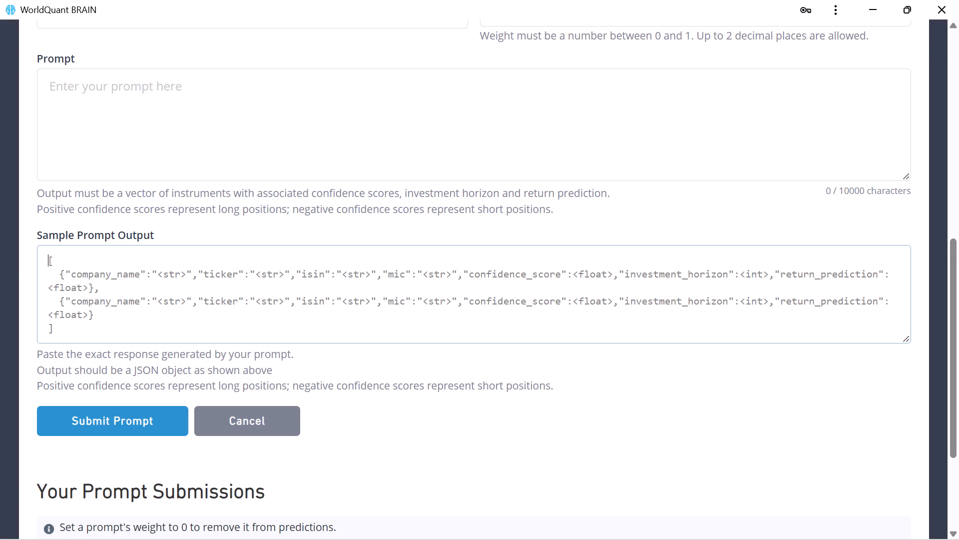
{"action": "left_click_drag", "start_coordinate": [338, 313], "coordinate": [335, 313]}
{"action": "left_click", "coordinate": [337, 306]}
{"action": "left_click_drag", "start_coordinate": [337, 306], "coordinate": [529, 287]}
Open the list of submitted alphas and look over their submission dates, regions, universes and tags.
{"action": "scroll", "coordinate": [484, 252], "scroll_direction": "up", "scroll_amount": 3}
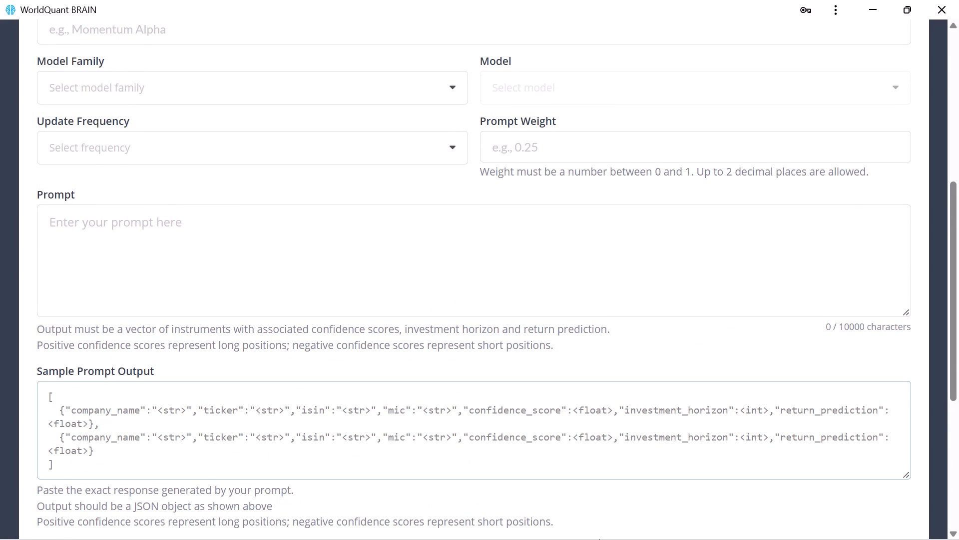
{"action": "scroll", "coordinate": [378, 121], "scroll_direction": "up", "scroll_amount": 6}
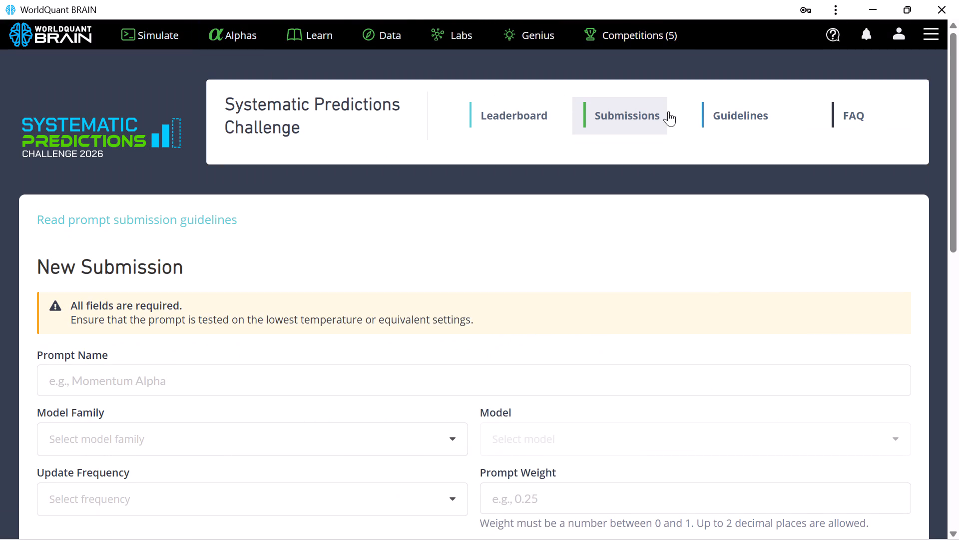
{"action": "left_click", "coordinate": [236, 35]}
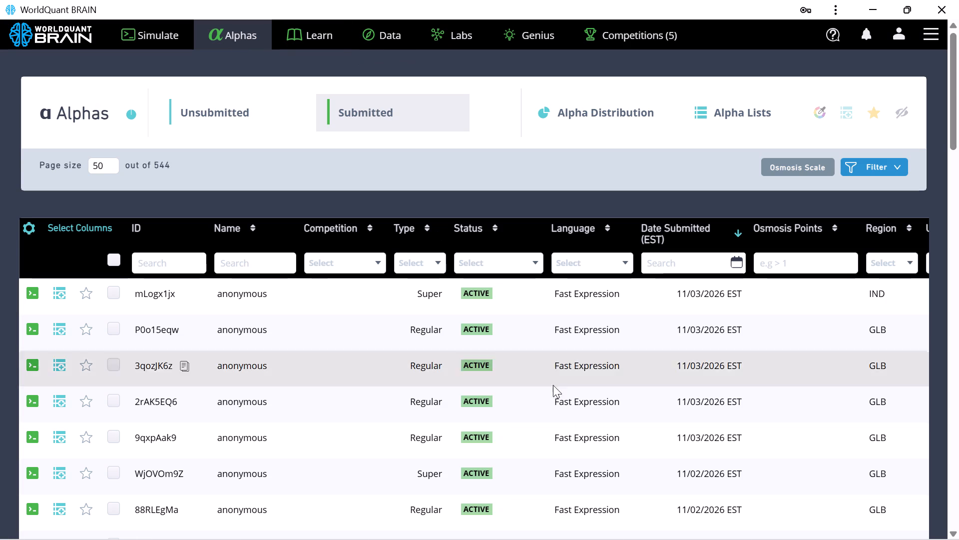
{"action": "scroll", "coordinate": [631, 410], "scroll_direction": "left", "scroll_amount": 5}
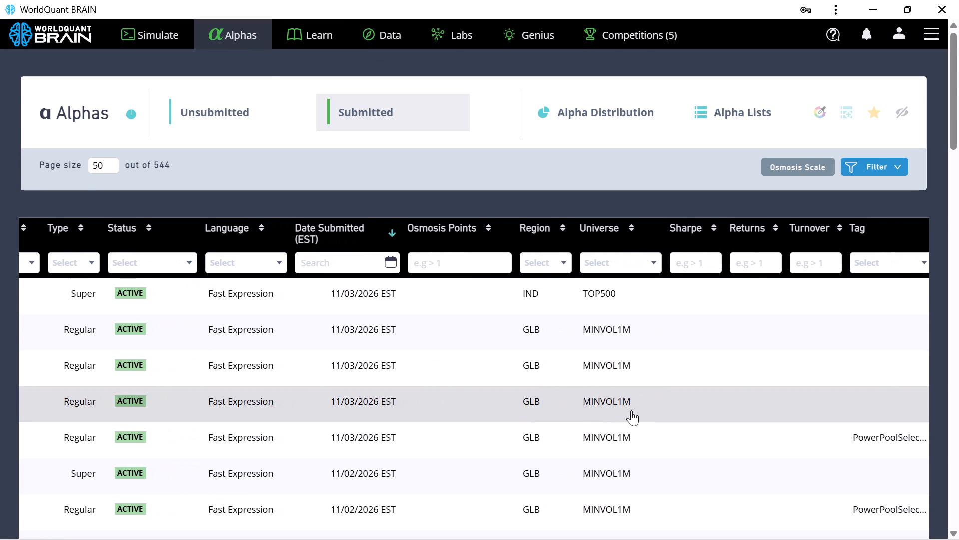
{"action": "scroll", "coordinate": [631, 410], "scroll_direction": "down", "scroll_amount": 4}
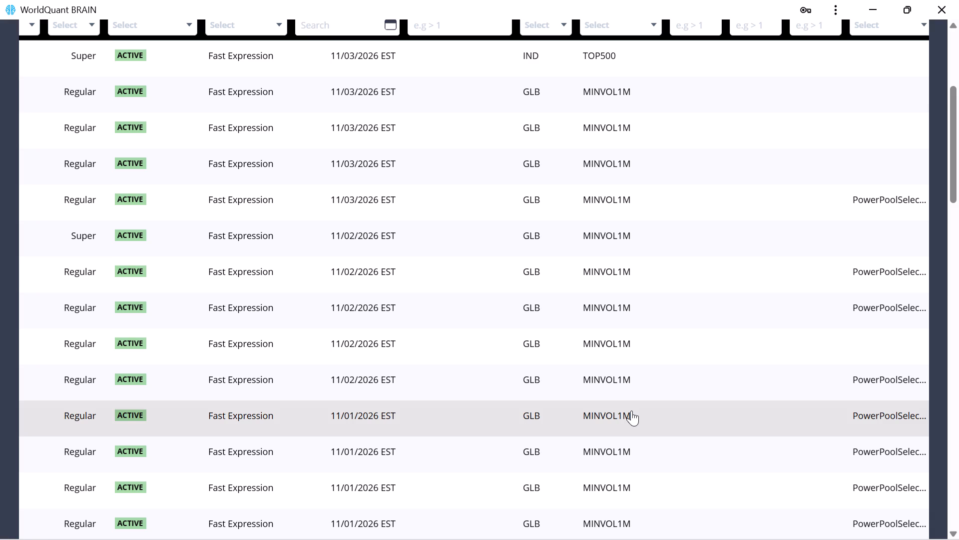
{"action": "scroll", "coordinate": [631, 410], "scroll_direction": "up", "scroll_amount": 7}
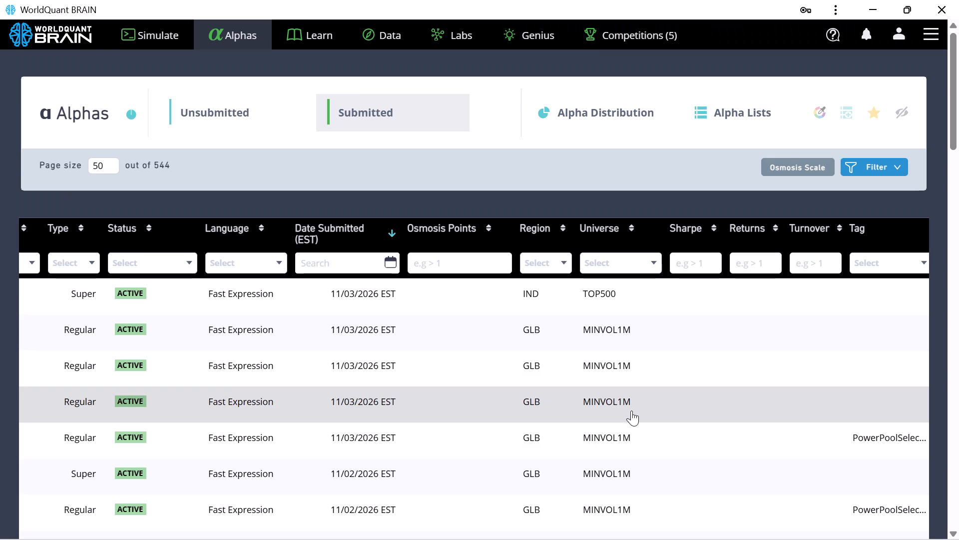
Open submitted alpha 9qxpAak9, switch its summary to the IS period, and examine its code, performance, correlation and properties sections.
{"action": "left_click", "coordinate": [615, 431]}
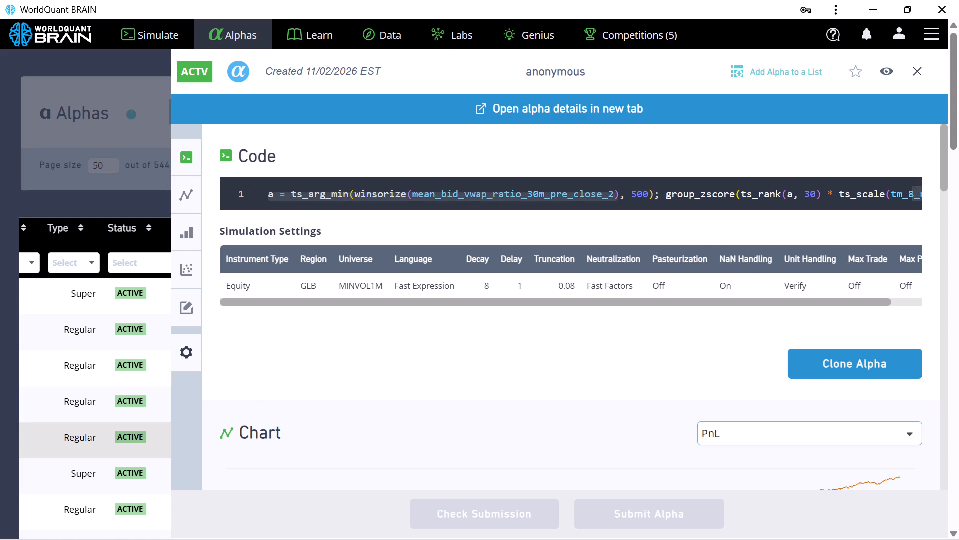
{"action": "scroll", "coordinate": [566, 197], "scroll_direction": "left", "scroll_amount": 4}
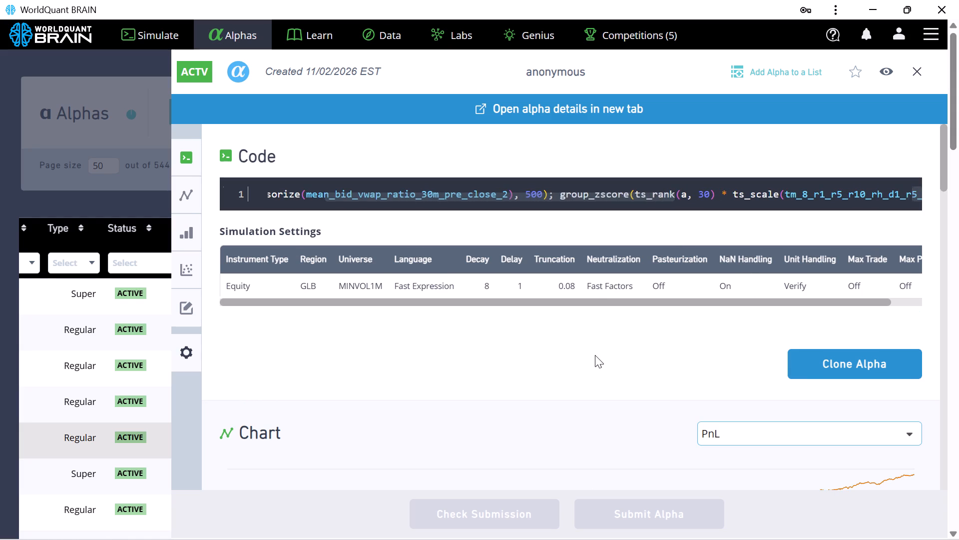
{"action": "scroll", "coordinate": [595, 355], "scroll_direction": "down", "scroll_amount": 6}
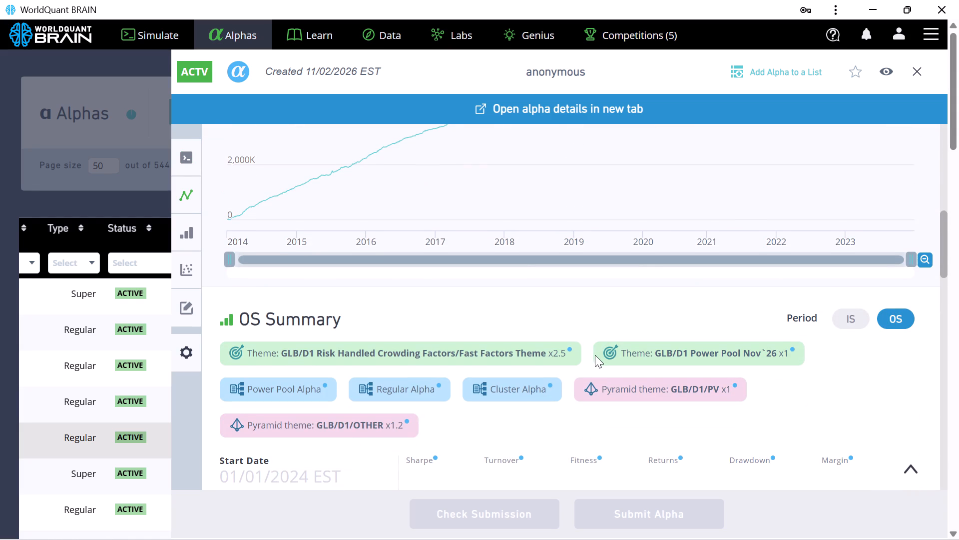
{"action": "scroll", "coordinate": [595, 355], "scroll_direction": "down", "scroll_amount": 1}
{"action": "left_click", "coordinate": [850, 316]}
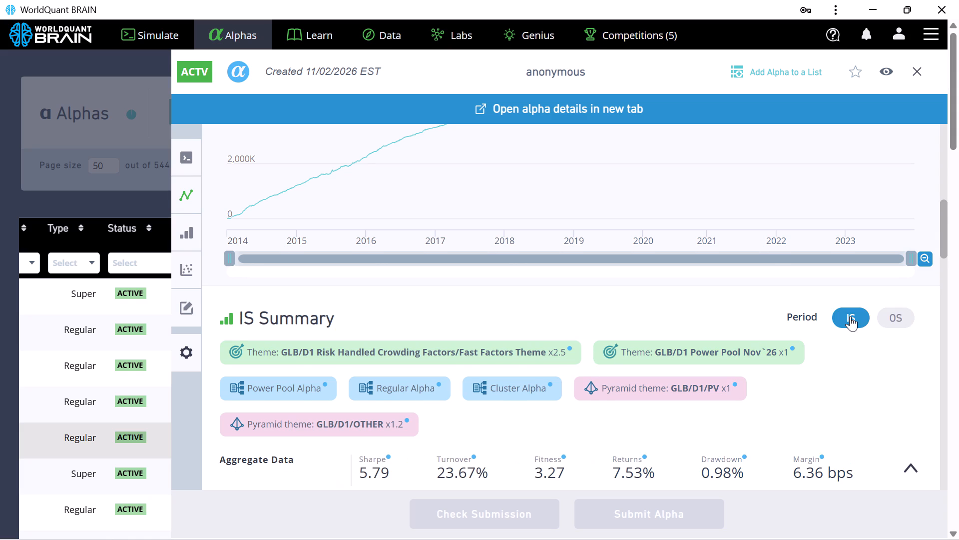
{"action": "scroll", "coordinate": [721, 414], "scroll_direction": "down", "scroll_amount": 10}
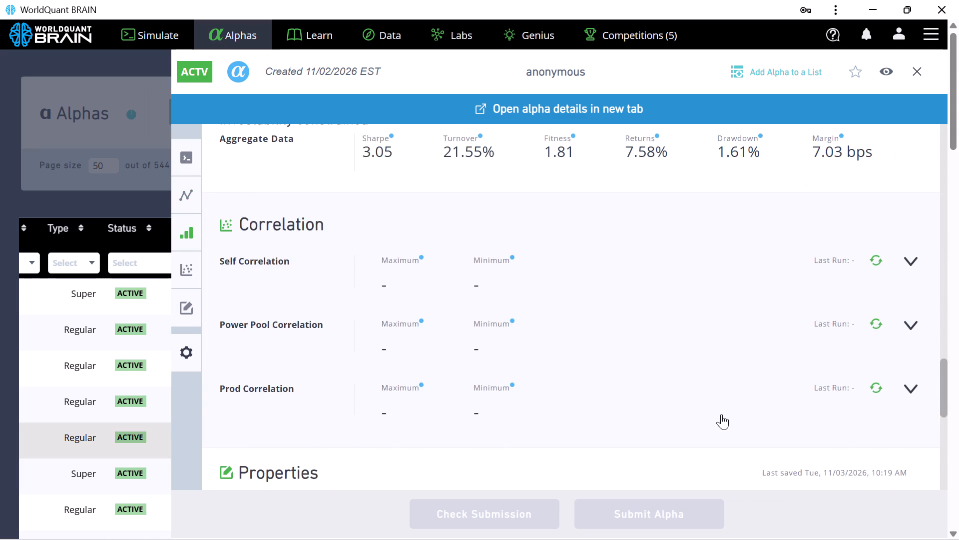
{"action": "scroll", "coordinate": [721, 414], "scroll_direction": "down", "scroll_amount": 9}
{"action": "scroll", "coordinate": [644, 330], "scroll_direction": "up", "scroll_amount": 7}
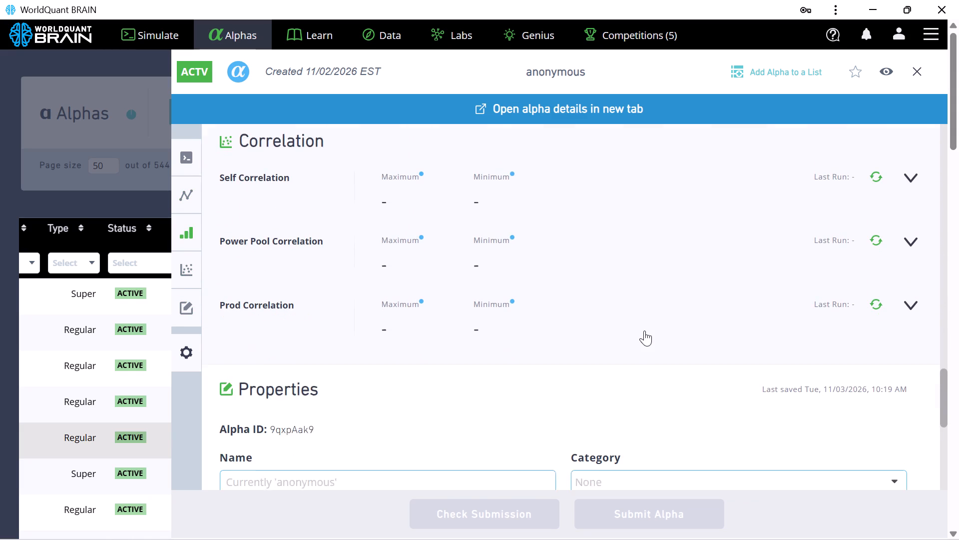
{"action": "scroll", "coordinate": [644, 330], "scroll_direction": "down", "scroll_amount": 2}
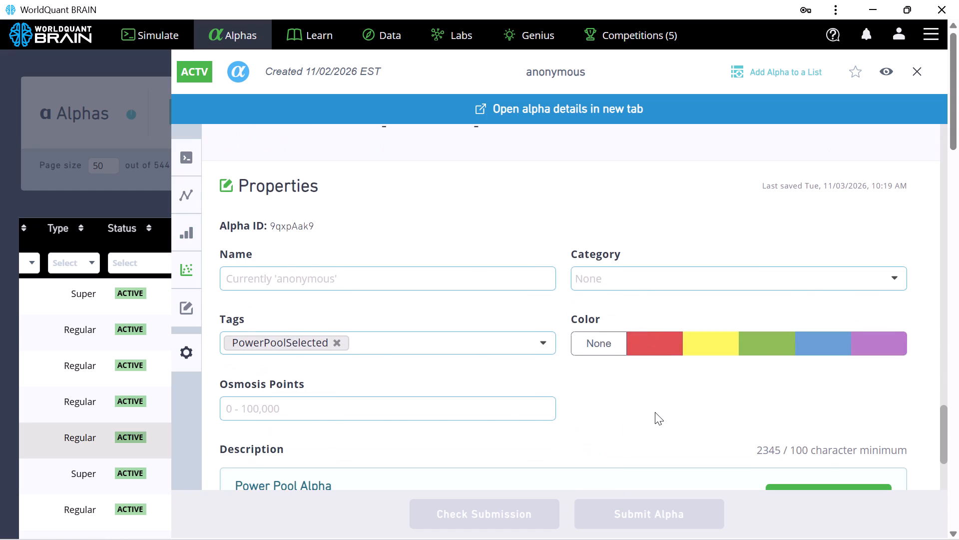
{"action": "scroll", "coordinate": [655, 412], "scroll_direction": "down", "scroll_amount": 7}
{"action": "scroll", "coordinate": [514, 321], "scroll_direction": "up", "scroll_amount": 3}
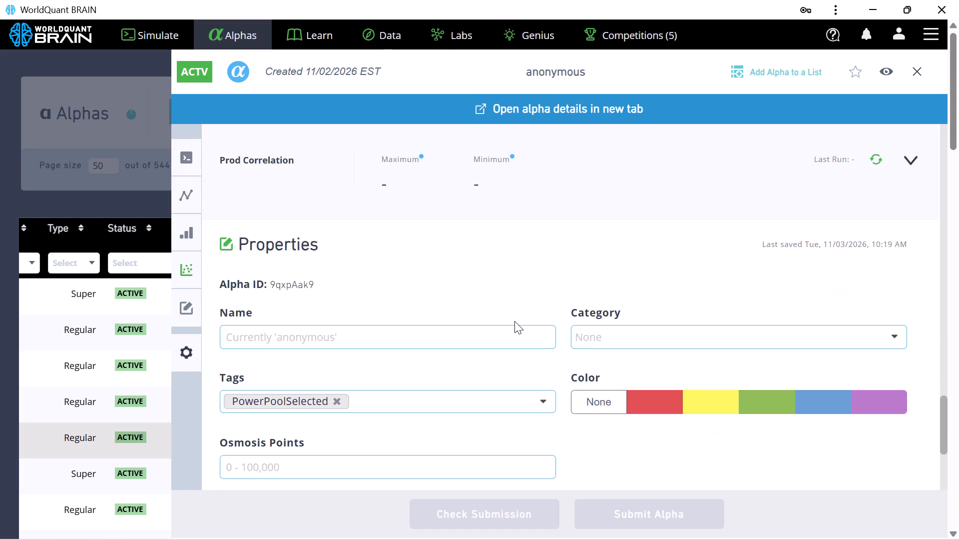
Review the alpha's yearly IS statistics, theme labels, simulation settings and PnL chart once more.
{"action": "scroll", "coordinate": [514, 321], "scroll_direction": "up", "scroll_amount": 8}
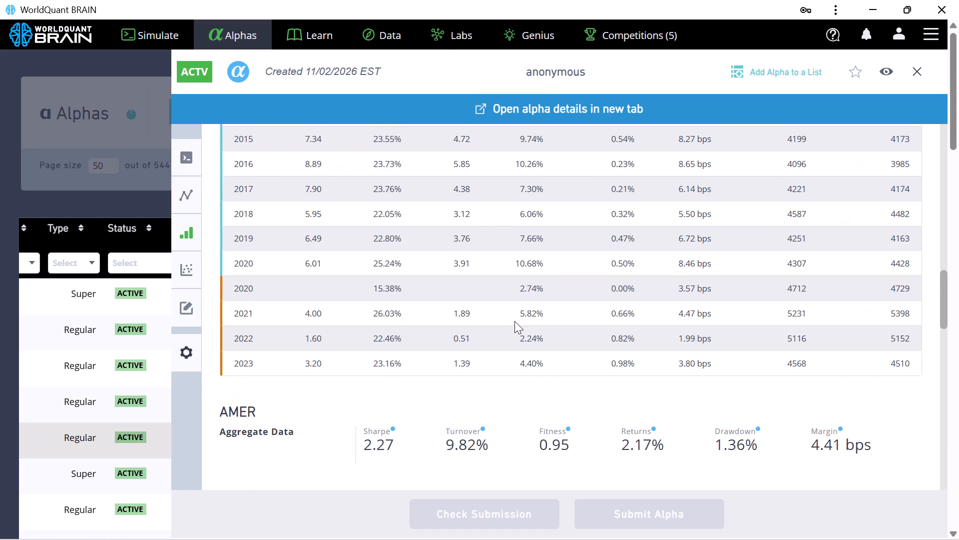
{"action": "scroll", "coordinate": [514, 321], "scroll_direction": "up", "scroll_amount": 6}
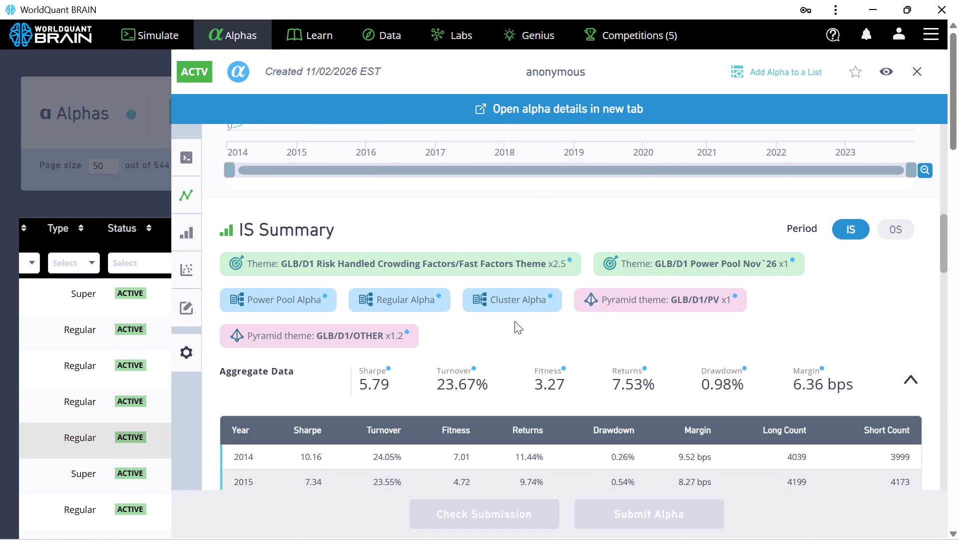
{"action": "scroll", "coordinate": [514, 321], "scroll_direction": "up", "scroll_amount": 1}
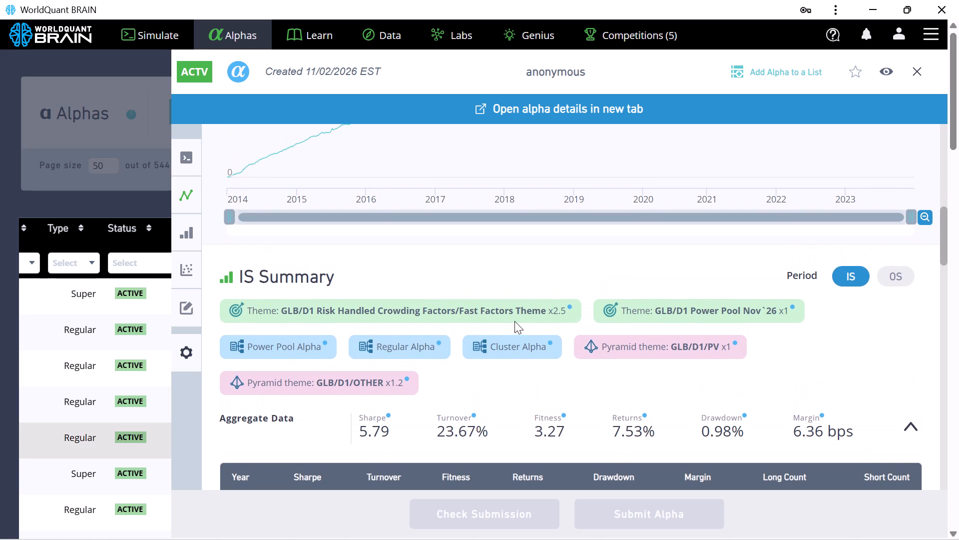
{"action": "scroll", "coordinate": [514, 321], "scroll_direction": "up", "scroll_amount": 2}
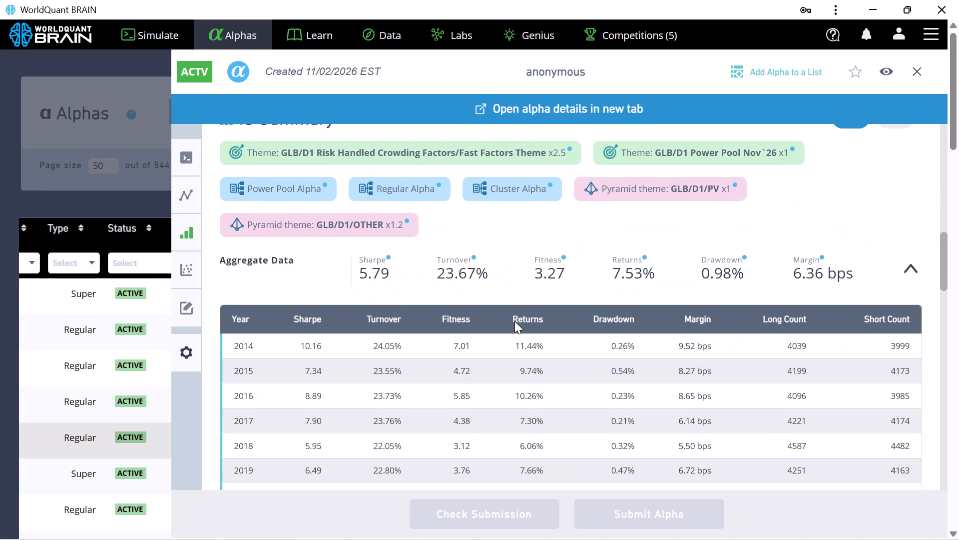
{"action": "scroll", "coordinate": [514, 321], "scroll_direction": "up", "scroll_amount": 4}
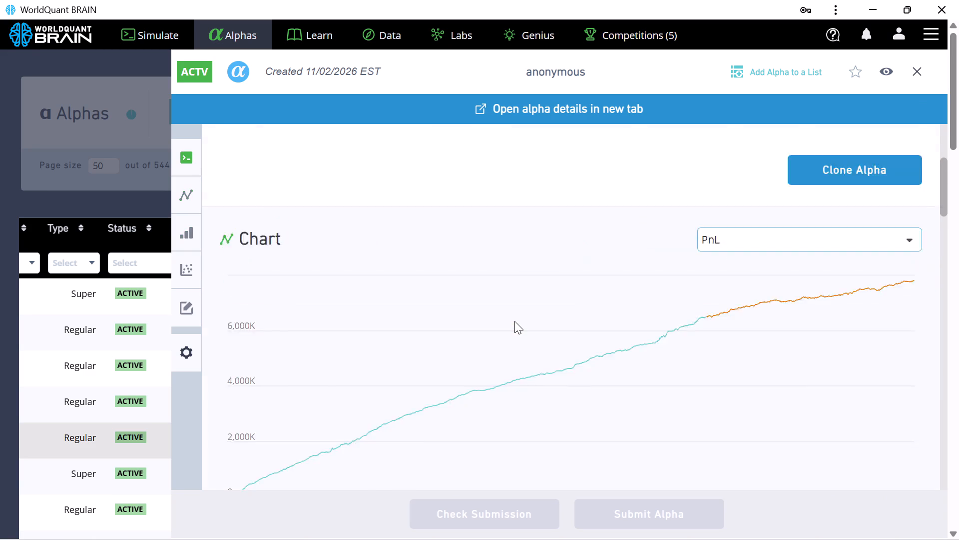
{"action": "scroll", "coordinate": [514, 321], "scroll_direction": "up", "scroll_amount": 2}
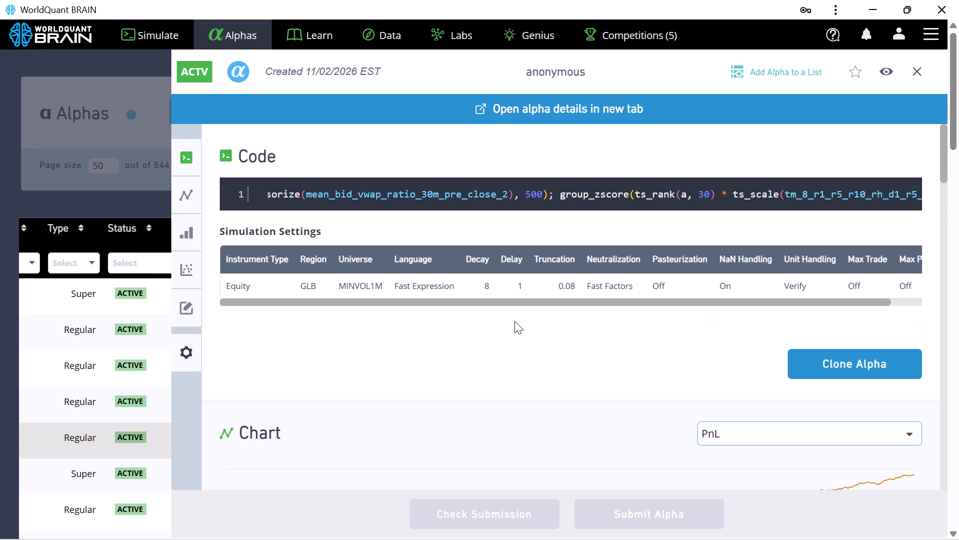
{"action": "scroll", "coordinate": [688, 372], "scroll_direction": "down", "scroll_amount": 3}
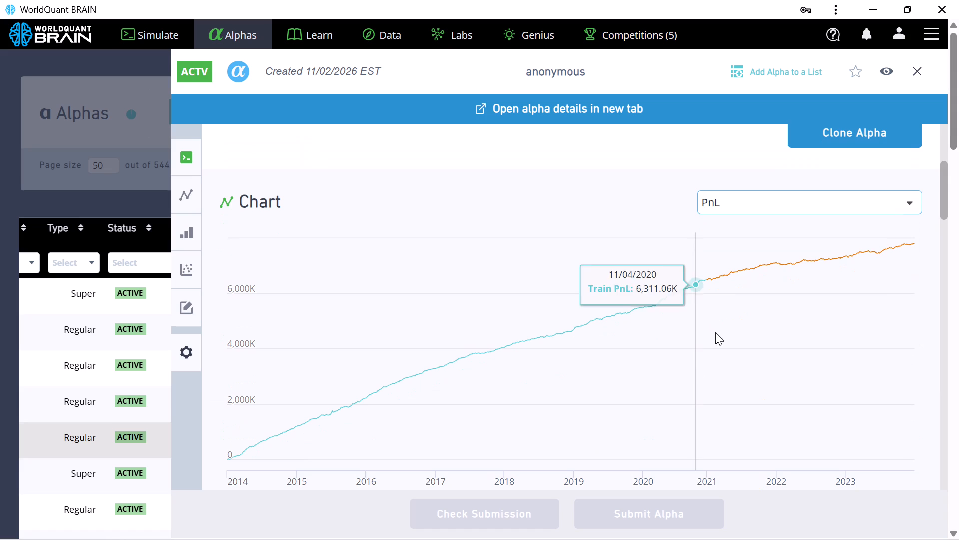
Go over alpha 9qxpAak9's chart, IS summary, correlation and properties sections again, and close its details.
{"action": "scroll", "coordinate": [722, 321], "scroll_direction": "down", "scroll_amount": 5}
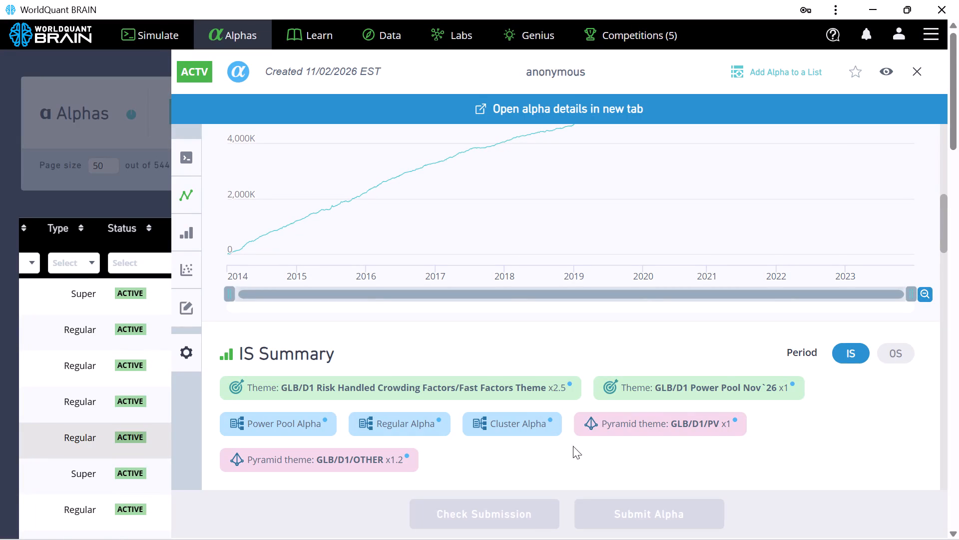
{"action": "scroll", "coordinate": [595, 466], "scroll_direction": "down", "scroll_amount": 7}
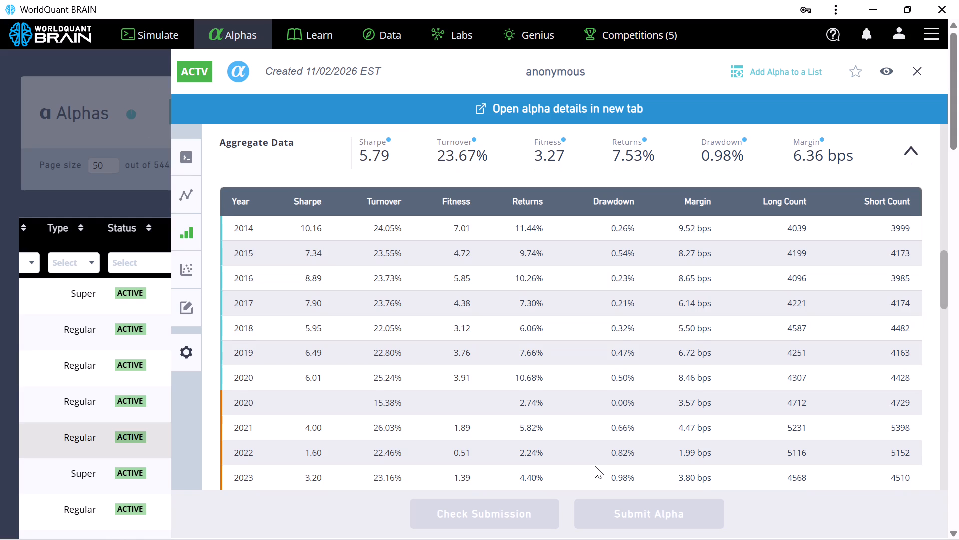
{"action": "scroll", "coordinate": [595, 466], "scroll_direction": "down", "scroll_amount": 9}
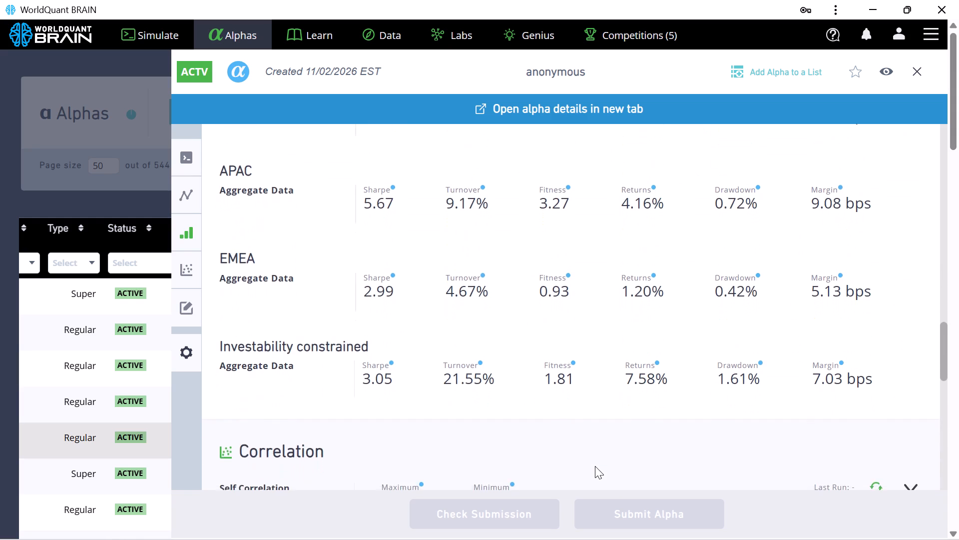
{"action": "scroll", "coordinate": [595, 466], "scroll_direction": "down", "scroll_amount": 5}
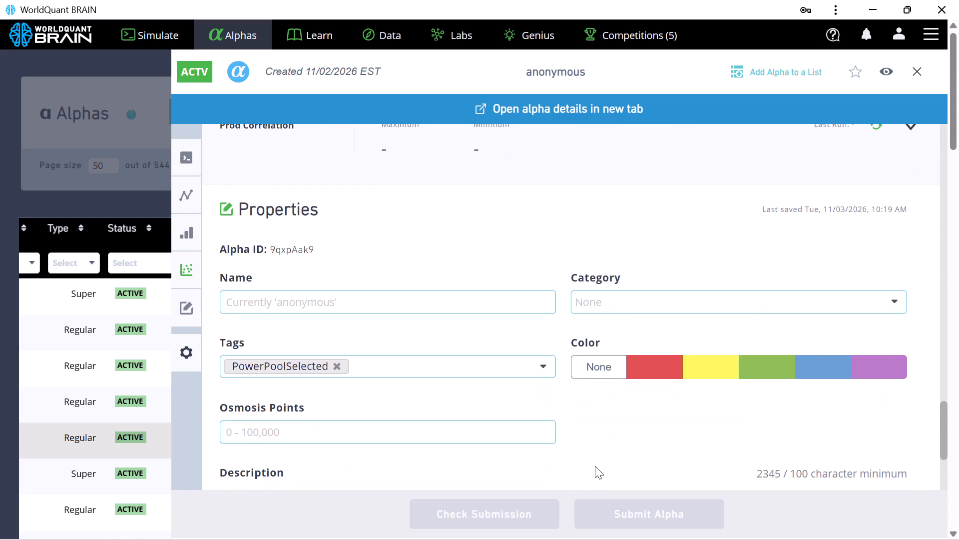
{"action": "scroll", "coordinate": [595, 466], "scroll_direction": "down", "scroll_amount": 3}
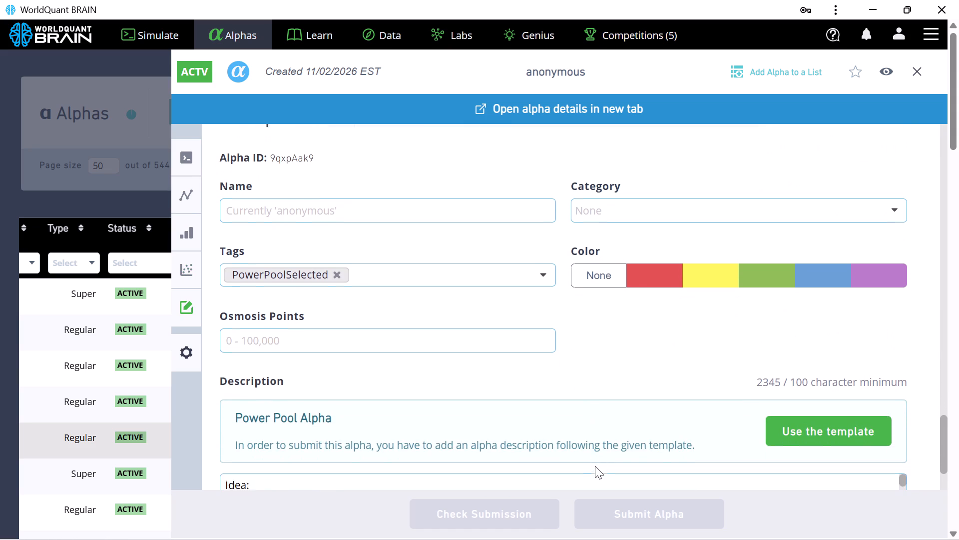
{"action": "scroll", "coordinate": [595, 466], "scroll_direction": "down", "scroll_amount": 3}
{"action": "scroll", "coordinate": [637, 345], "scroll_direction": "up", "scroll_amount": 3}
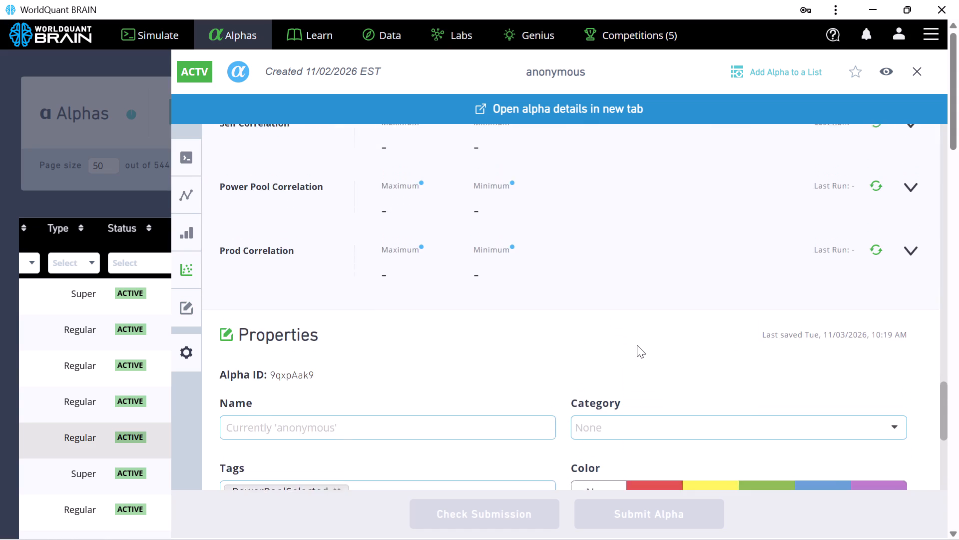
{"action": "scroll", "coordinate": [637, 345], "scroll_direction": "up", "scroll_amount": 16}
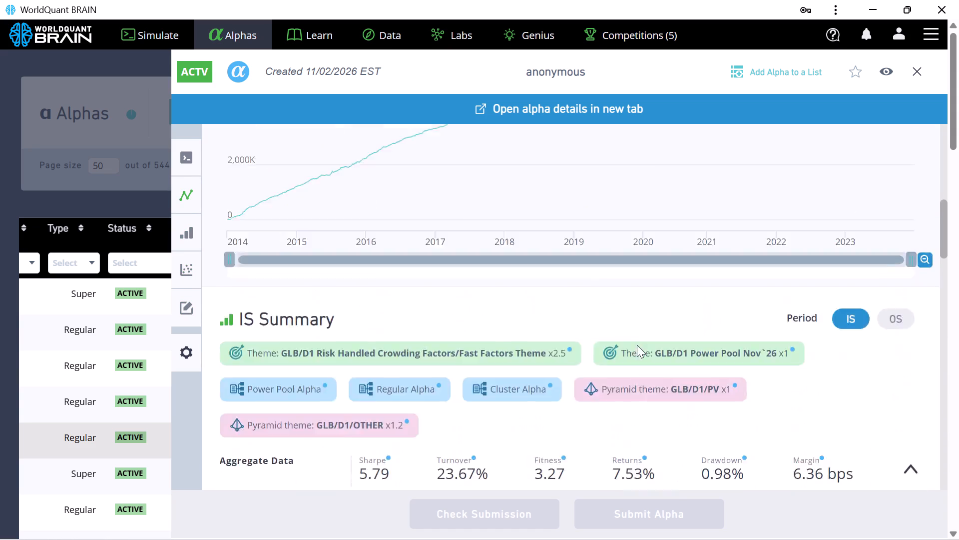
{"action": "scroll", "coordinate": [637, 345], "scroll_direction": "up", "scroll_amount": 3}
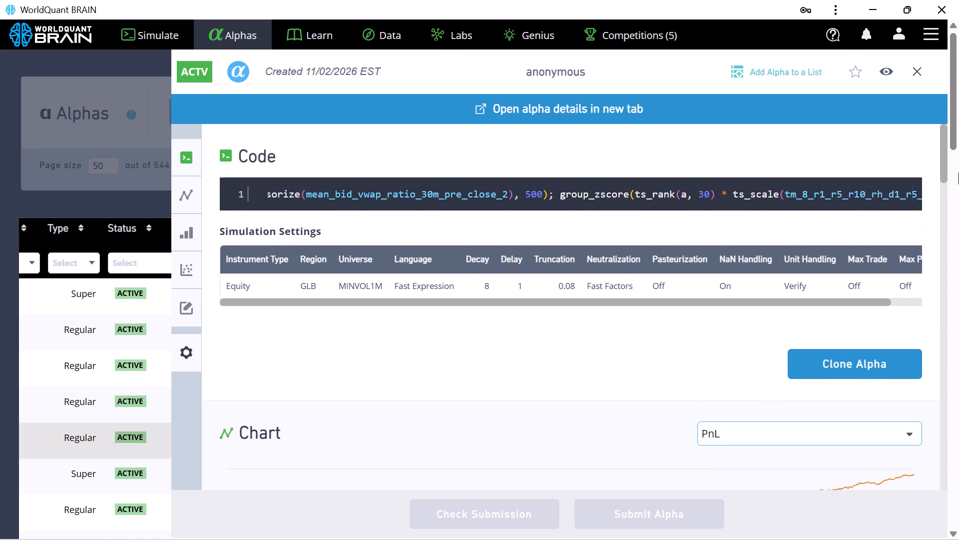
{"action": "left_click", "coordinate": [918, 70]}
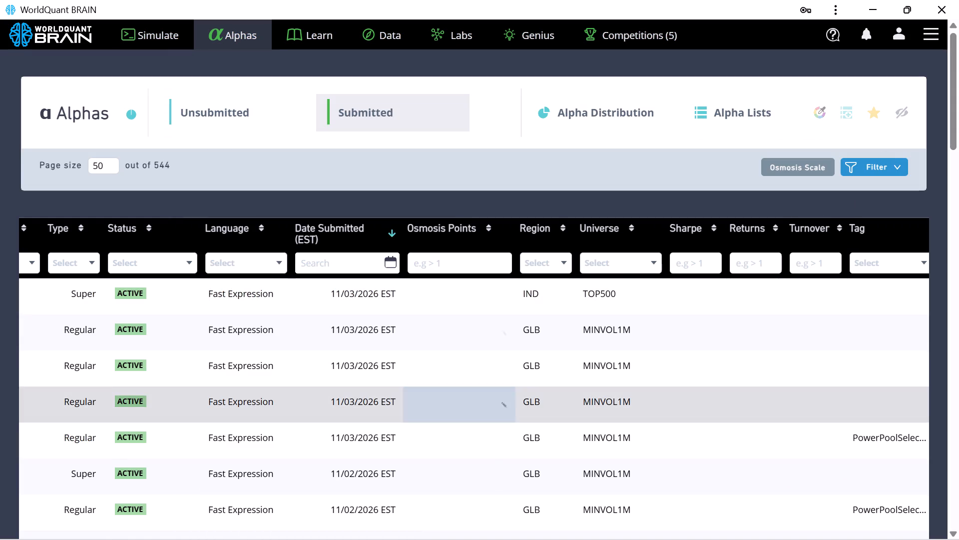
Open the first Regular GLB alpha submitted 11/03/2026, switch its summary to the IS period, and examine its statistics, correlation and properties.
{"action": "left_click", "coordinate": [393, 328]}
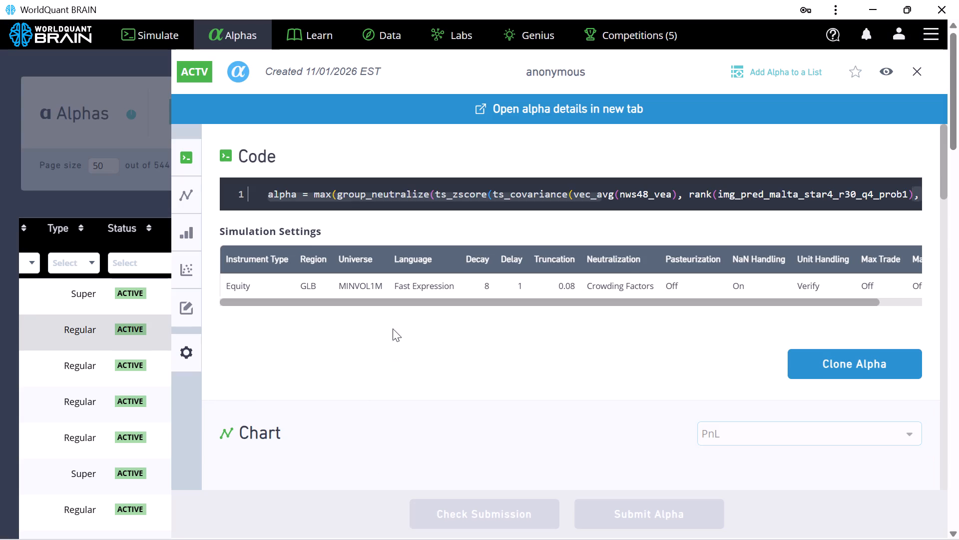
{"action": "scroll", "coordinate": [421, 419], "scroll_direction": "down", "scroll_amount": 6}
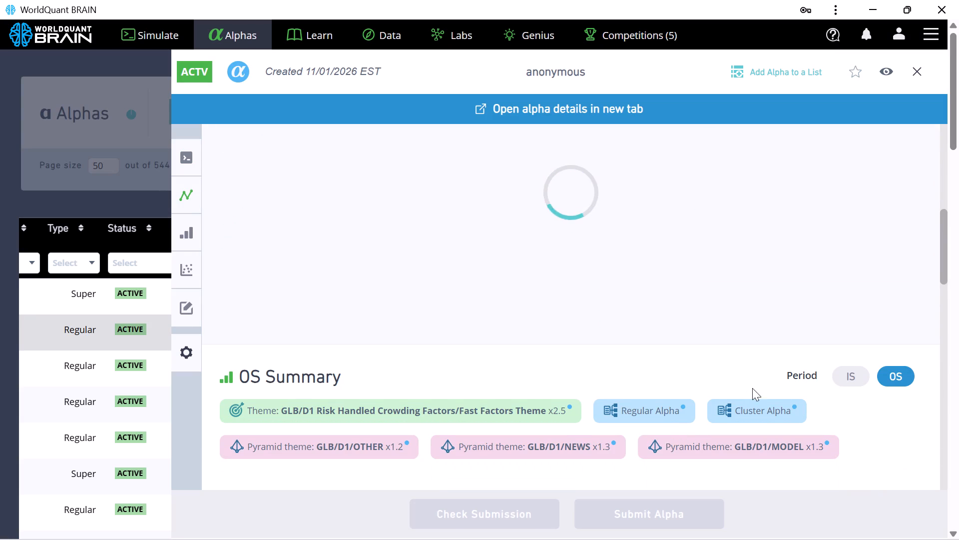
{"action": "left_click", "coordinate": [852, 373]}
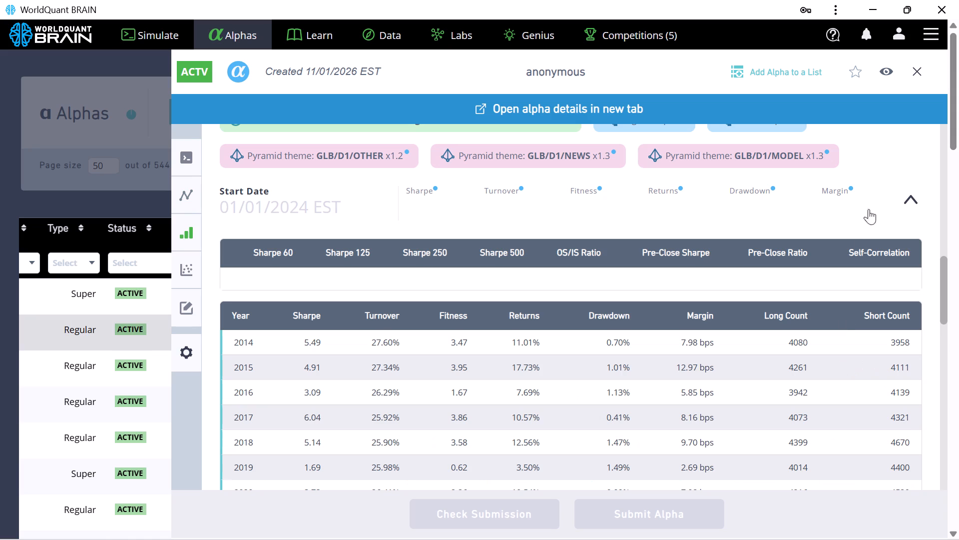
{"action": "scroll", "coordinate": [824, 246], "scroll_direction": "up", "scroll_amount": 3}
{"action": "left_click", "coordinate": [852, 296]}
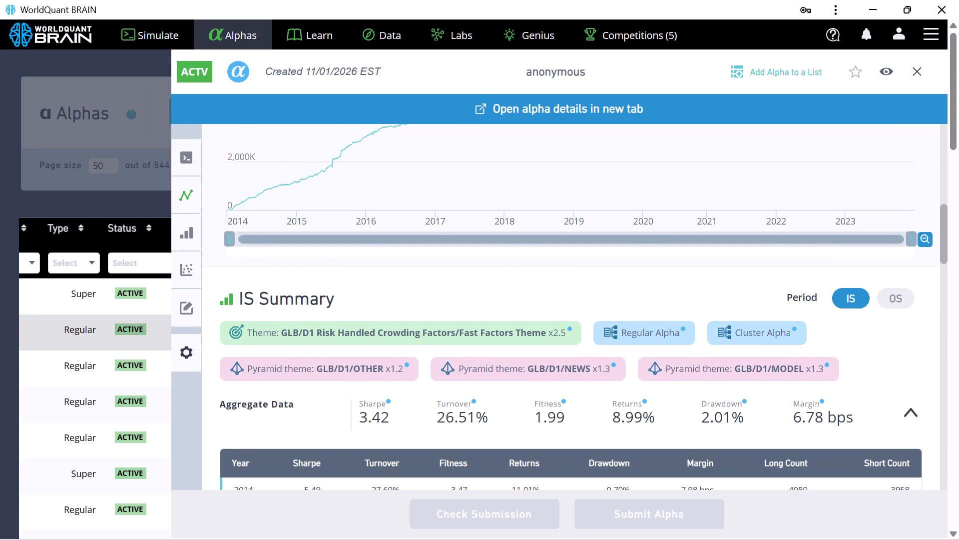
{"action": "scroll", "coordinate": [807, 381], "scroll_direction": "down", "scroll_amount": 12}
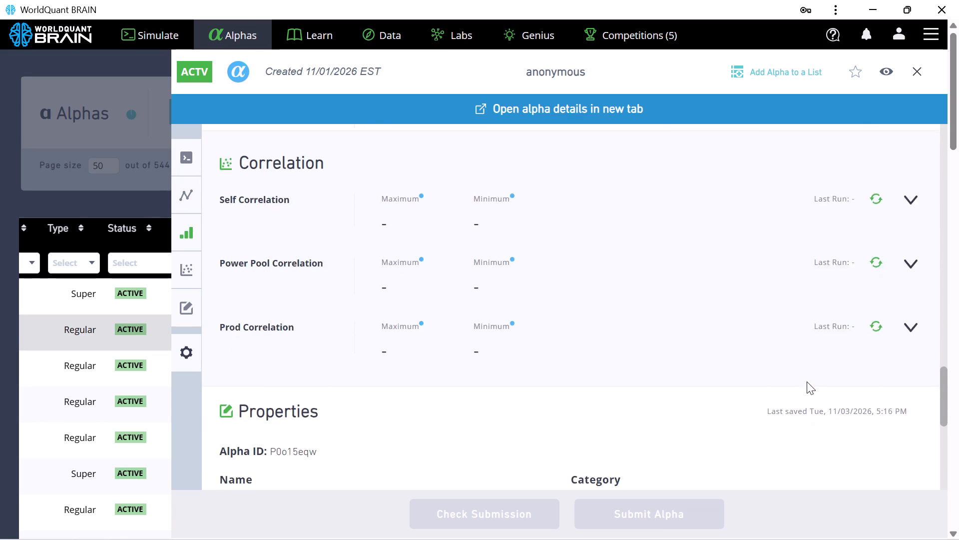
{"action": "scroll", "coordinate": [807, 381], "scroll_direction": "down", "scroll_amount": 8}
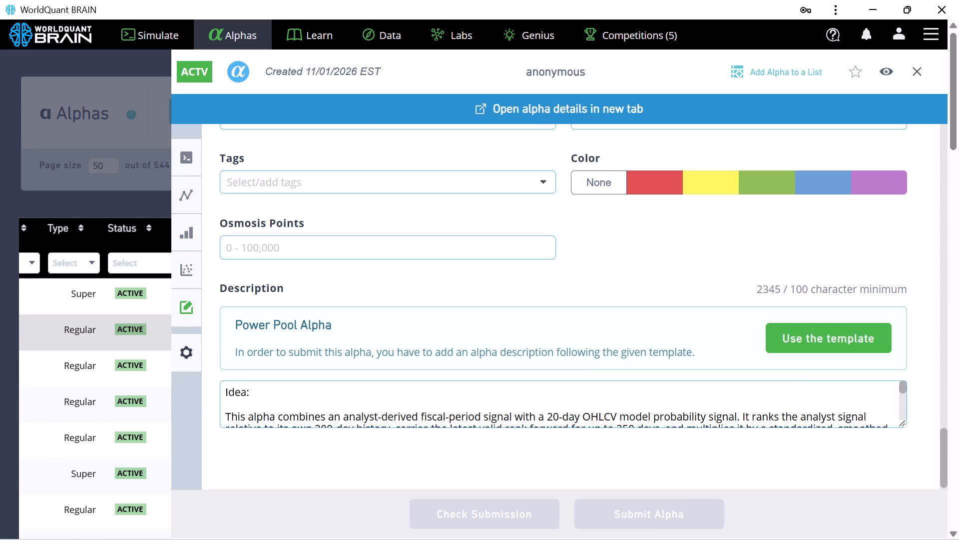
{"action": "scroll", "coordinate": [807, 381], "scroll_direction": "up", "scroll_amount": 12}
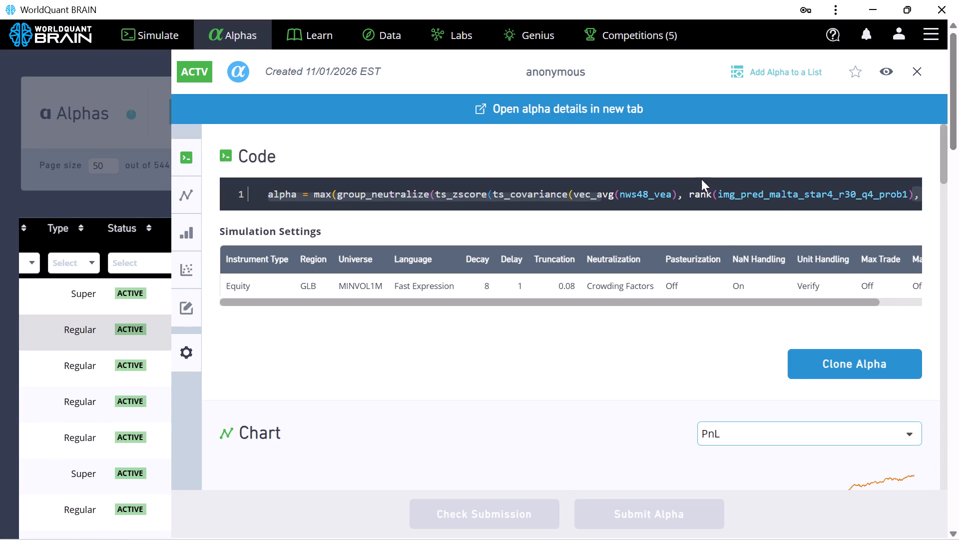
Read the alpha's full code expression through to its end, and close the alpha details.
{"action": "left_click", "coordinate": [664, 316]}
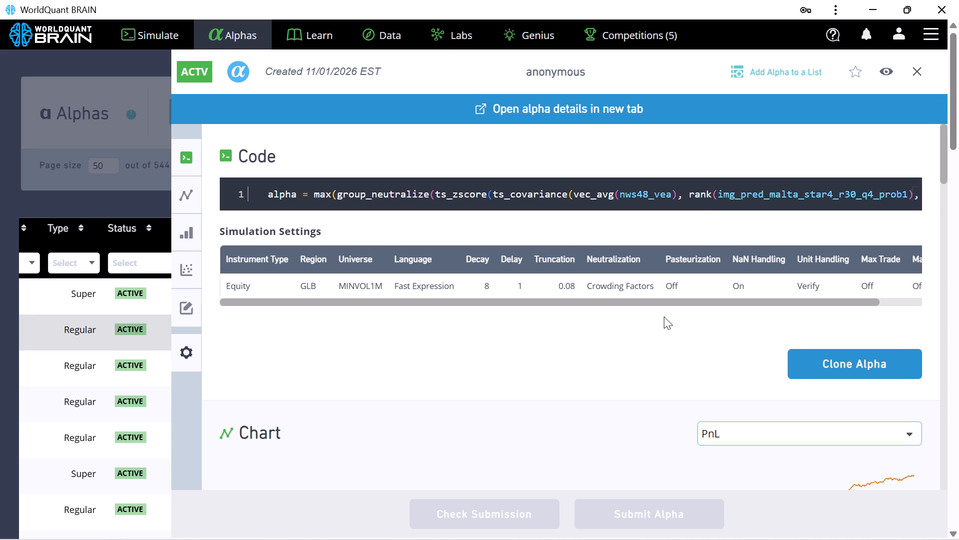
{"action": "scroll", "coordinate": [713, 193], "scroll_direction": "left", "scroll_amount": 9}
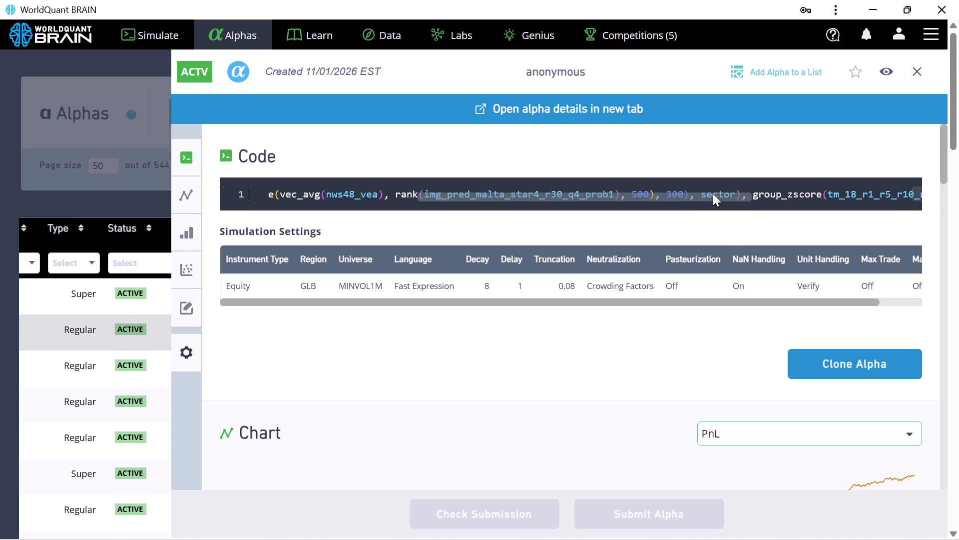
{"action": "scroll", "coordinate": [713, 193], "scroll_direction": "left", "scroll_amount": 12}
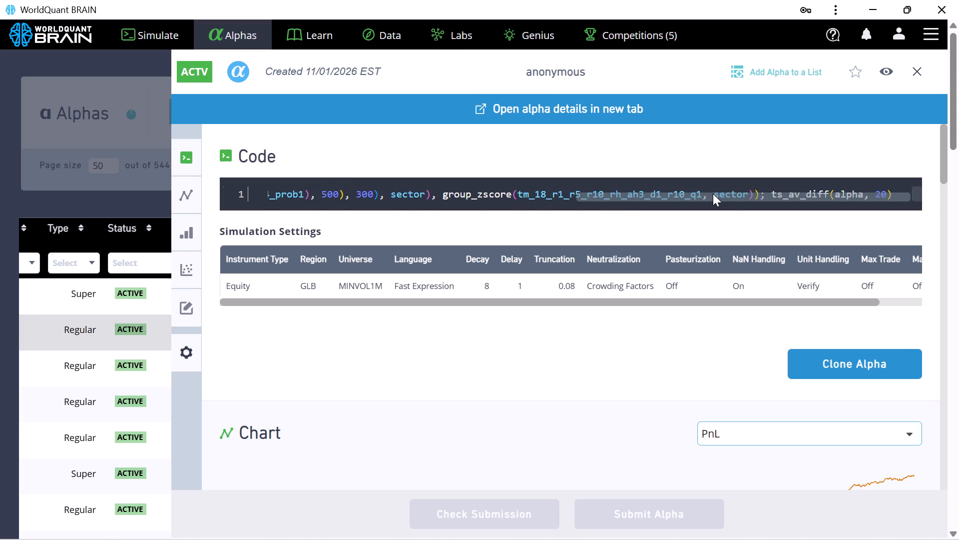
{"action": "left_click", "coordinate": [599, 368]}
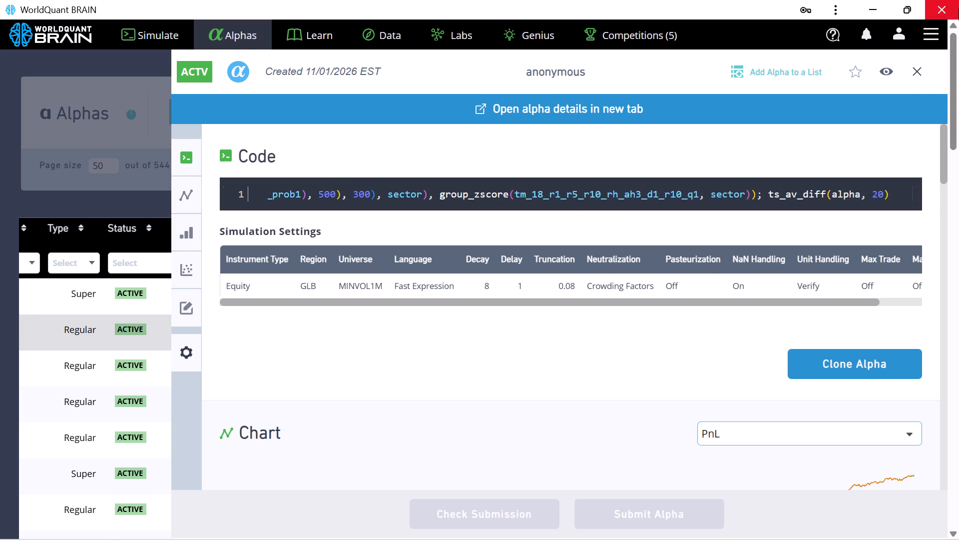
{"action": "left_click", "coordinate": [919, 73]}
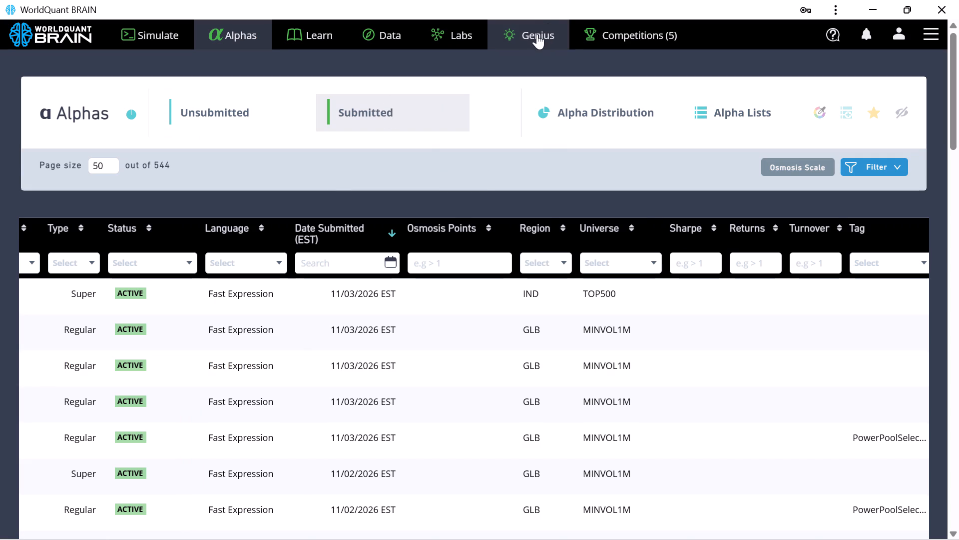
Open the Power Pool Leaderboard from the competitions and sort it by Change in Daily Rank.
{"action": "left_click", "coordinate": [615, 33]}
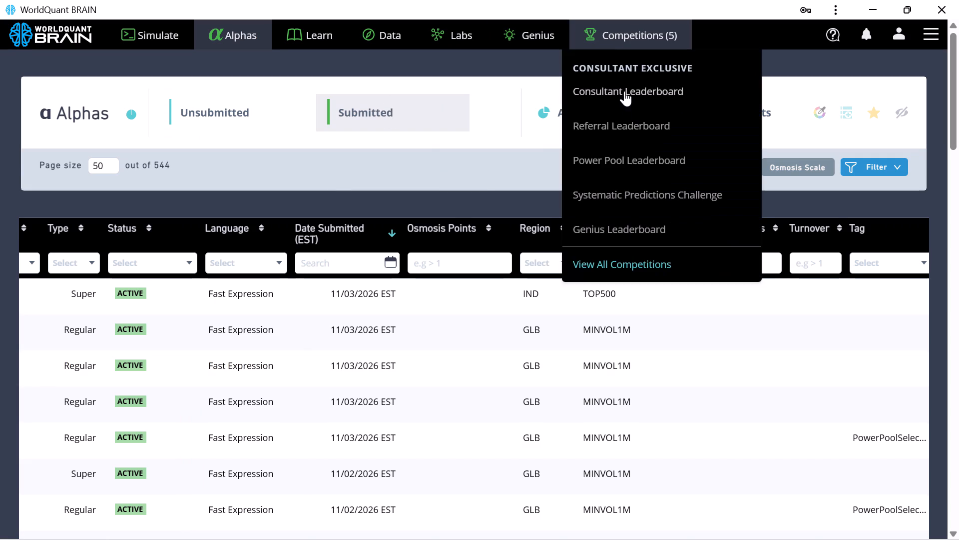
{"action": "left_click", "coordinate": [636, 159]}
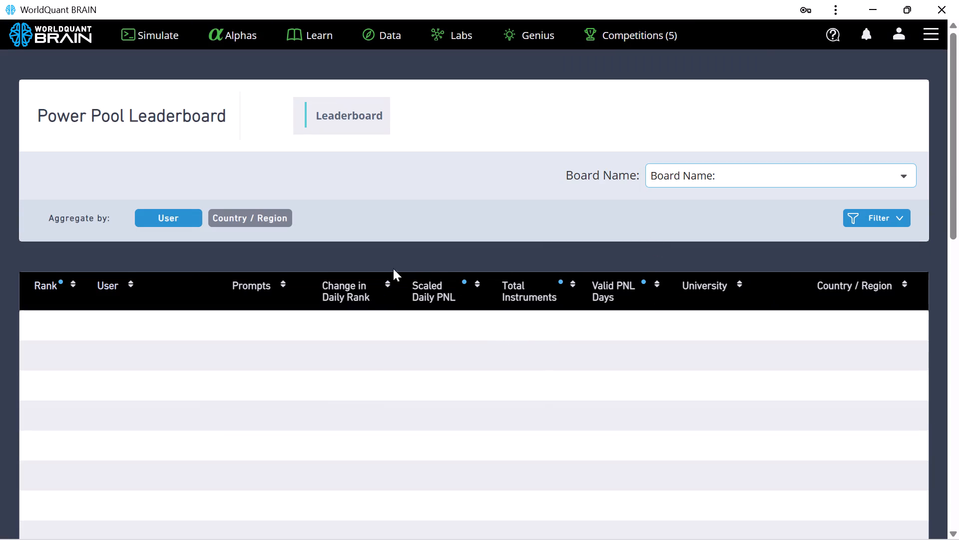
{"action": "left_click", "coordinate": [346, 296]}
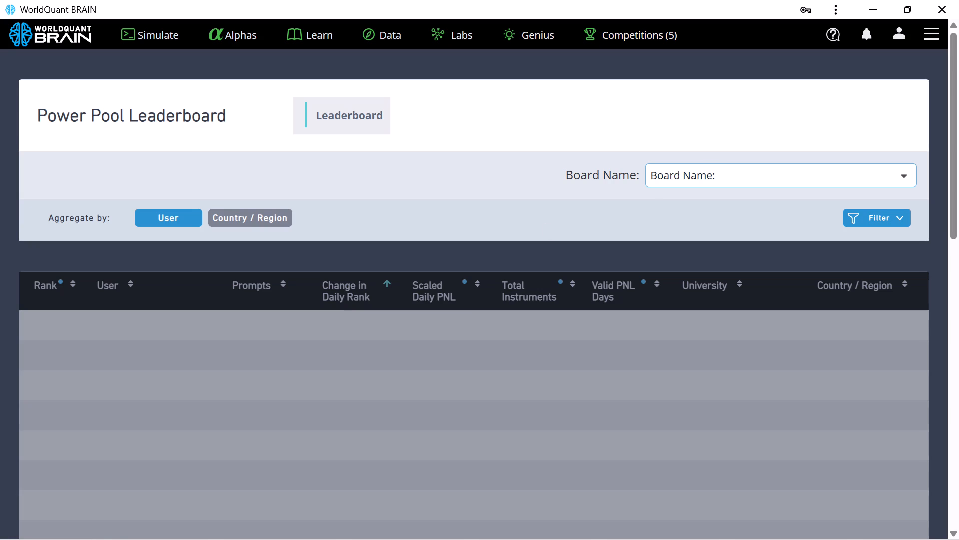
Check which board names are available for the Power Pool Leaderboard.
{"action": "left_click", "coordinate": [706, 177]}
{"action": "left_click", "coordinate": [706, 177]}
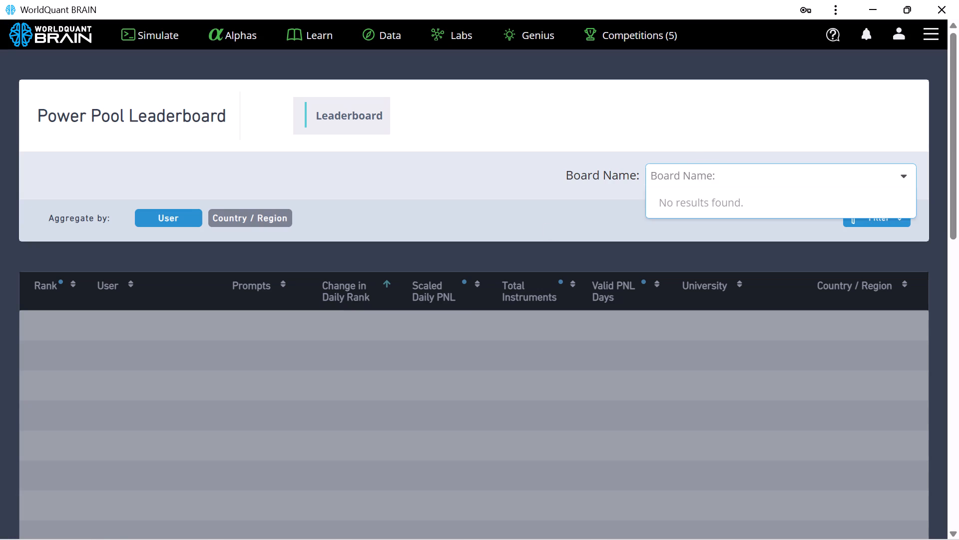
{"action": "left_click", "coordinate": [674, 135]}
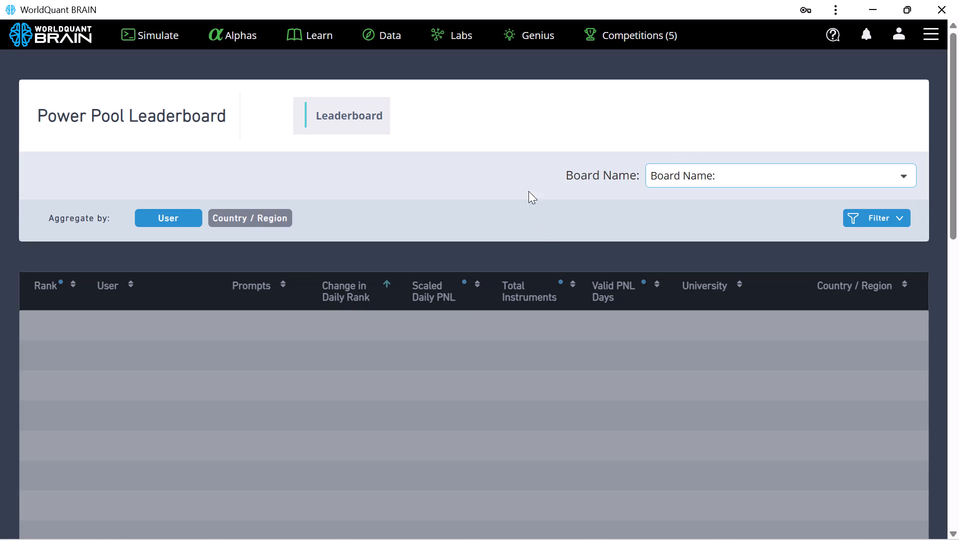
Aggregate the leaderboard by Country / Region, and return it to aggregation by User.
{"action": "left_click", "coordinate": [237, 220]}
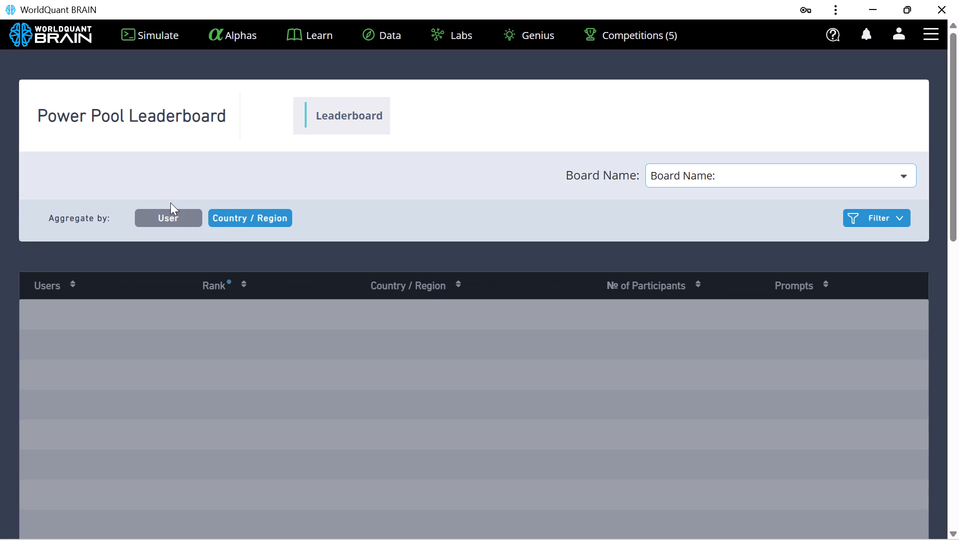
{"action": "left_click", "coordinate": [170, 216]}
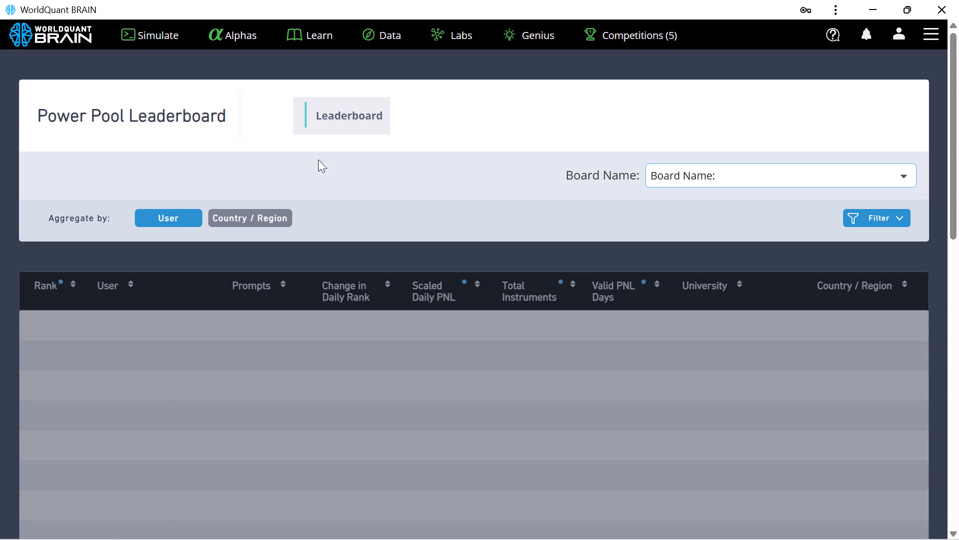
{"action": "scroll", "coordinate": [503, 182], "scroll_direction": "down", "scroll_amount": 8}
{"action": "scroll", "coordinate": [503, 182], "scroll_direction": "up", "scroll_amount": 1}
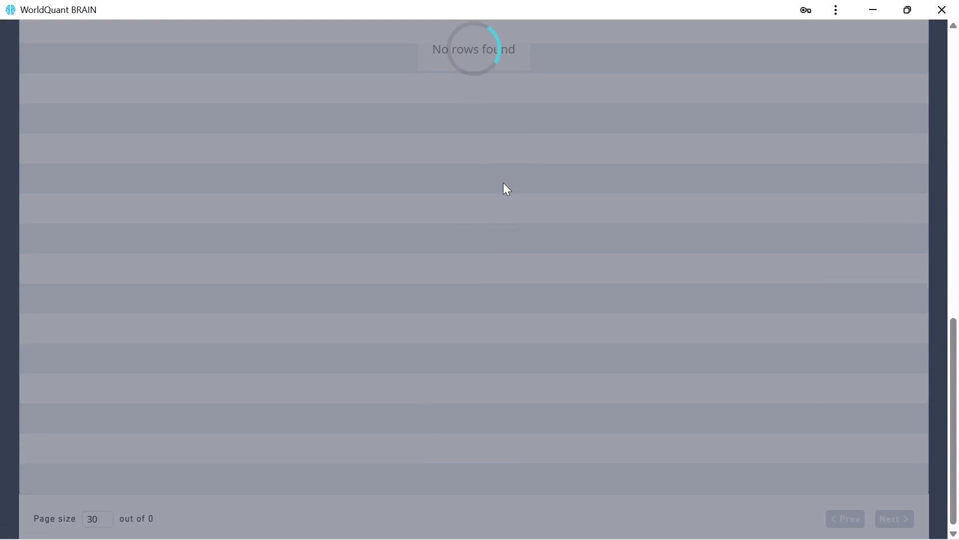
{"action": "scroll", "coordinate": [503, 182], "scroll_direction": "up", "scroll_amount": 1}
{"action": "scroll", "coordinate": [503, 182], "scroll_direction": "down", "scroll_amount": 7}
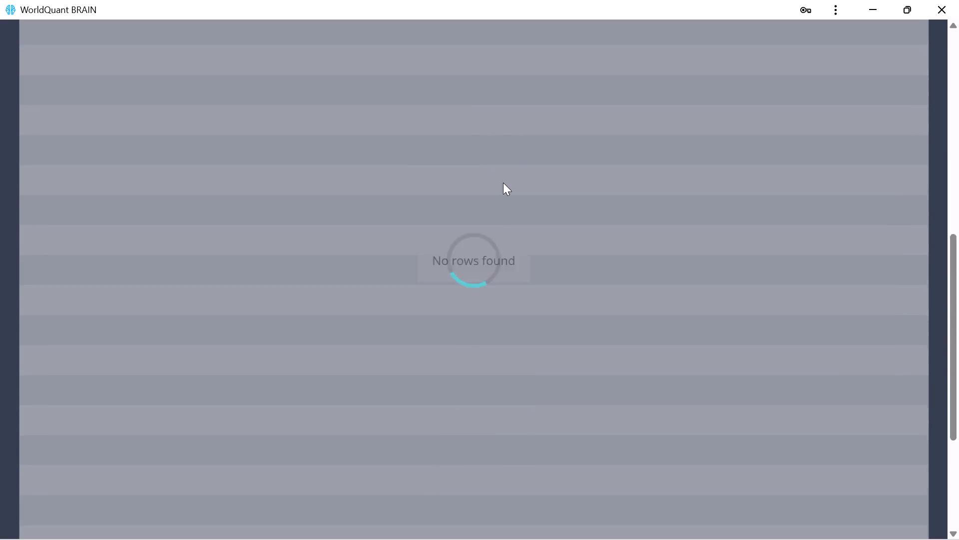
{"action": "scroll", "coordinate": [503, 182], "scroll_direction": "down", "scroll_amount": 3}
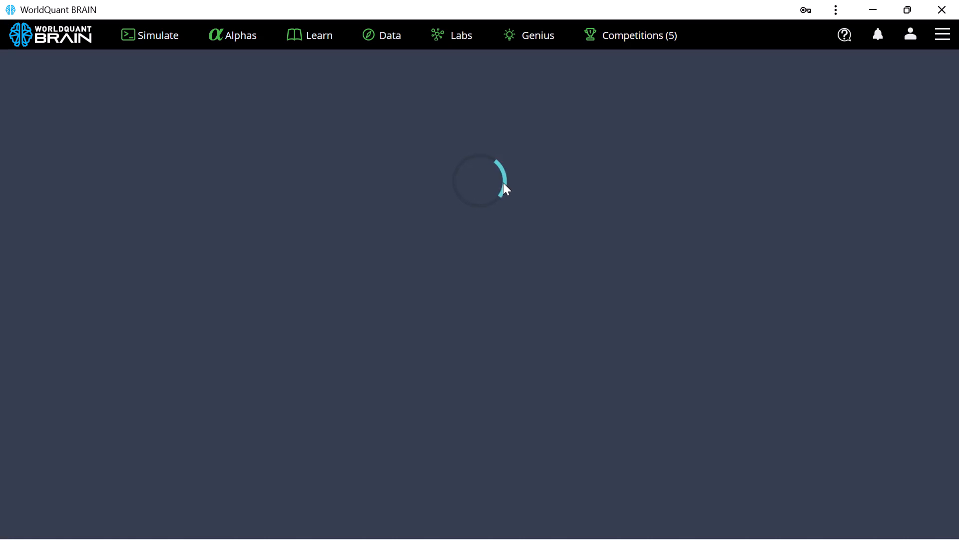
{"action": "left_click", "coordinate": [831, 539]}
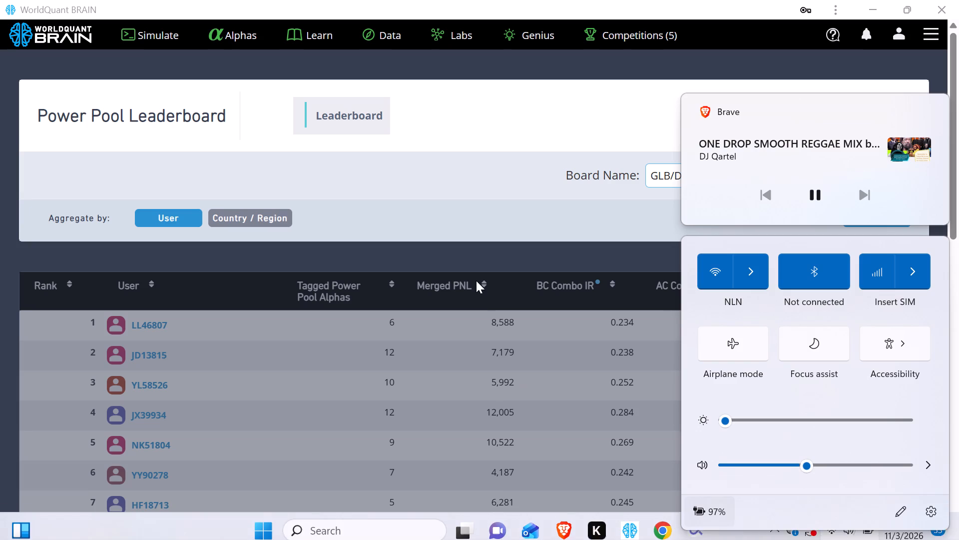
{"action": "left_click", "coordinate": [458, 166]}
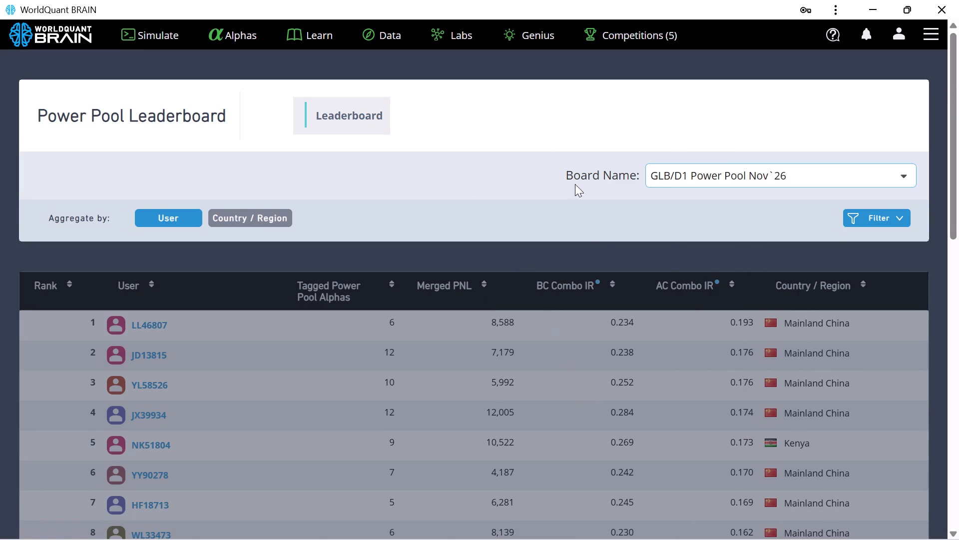
Examine the user rankings on the first page of the GLB/D1 Power Pool Nov`26 leaderboard, down to the last row.
{"action": "left_click", "coordinate": [502, 115]}
{"action": "scroll", "coordinate": [577, 334], "scroll_direction": "down", "scroll_amount": 2}
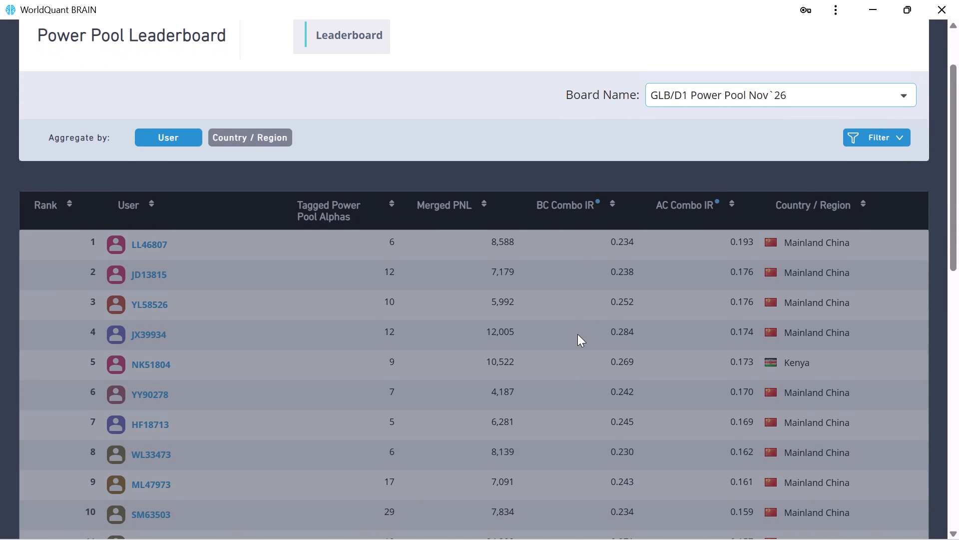
{"action": "scroll", "coordinate": [577, 334], "scroll_direction": "down", "scroll_amount": 1}
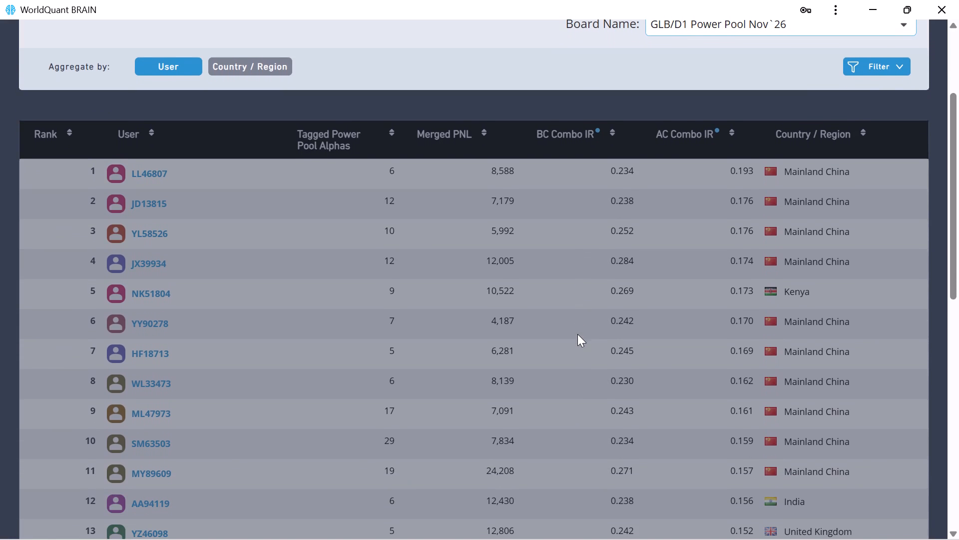
{"action": "scroll", "coordinate": [577, 334], "scroll_direction": "down", "scroll_amount": 4}
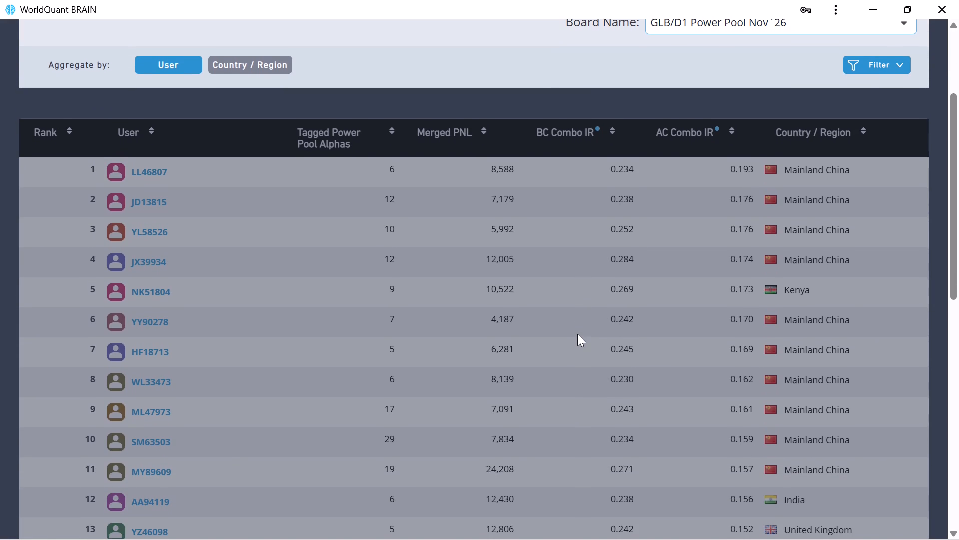
{"action": "scroll", "coordinate": [577, 334], "scroll_direction": "down", "scroll_amount": 1}
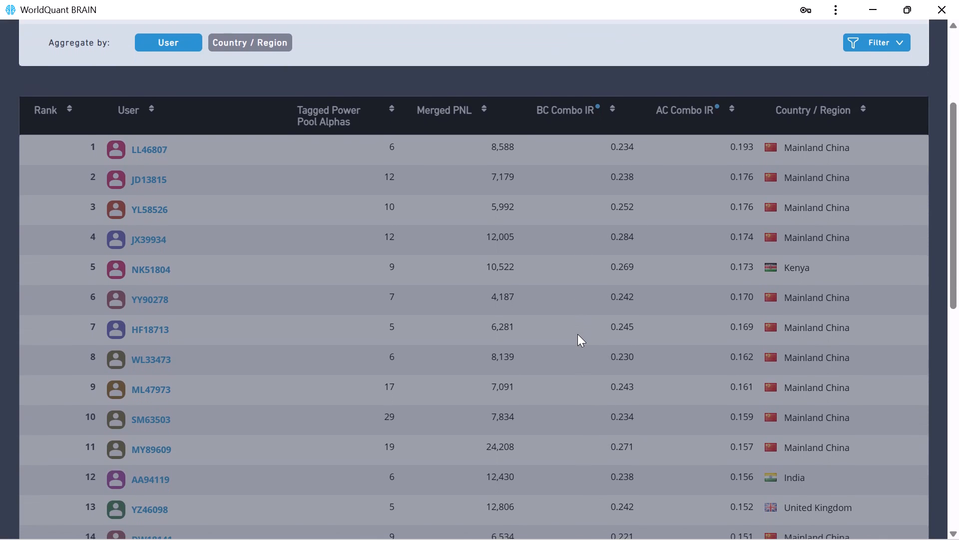
{"action": "scroll", "coordinate": [577, 334], "scroll_direction": "down", "scroll_amount": 4}
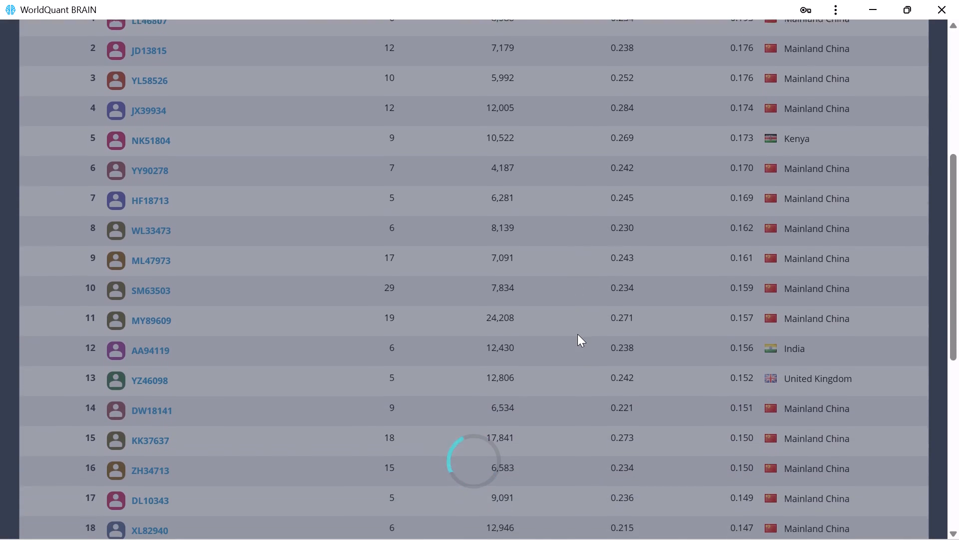
{"action": "scroll", "coordinate": [577, 334], "scroll_direction": "down", "scroll_amount": 3}
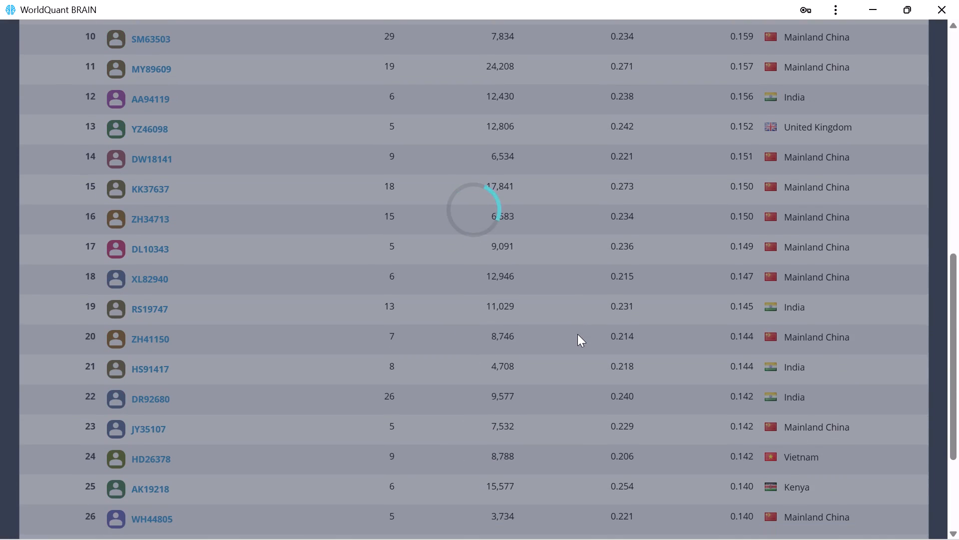
{"action": "scroll", "coordinate": [577, 334], "scroll_direction": "down", "scroll_amount": 2}
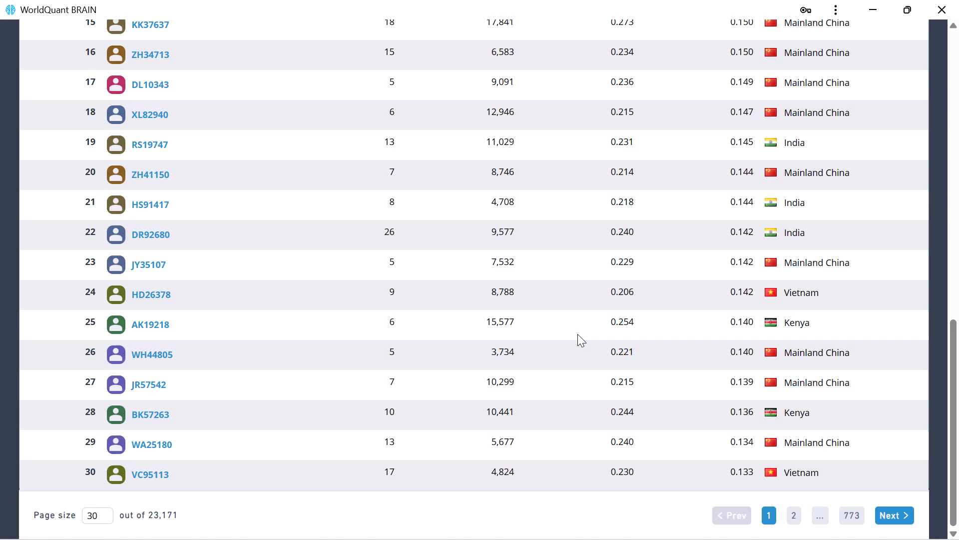
{"action": "scroll", "coordinate": [577, 334], "scroll_direction": "up", "scroll_amount": 1}
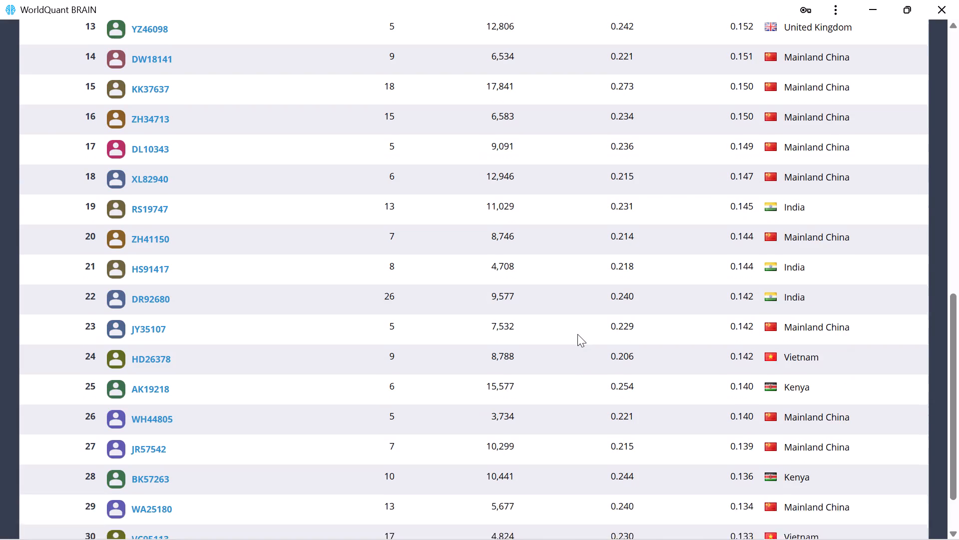
{"action": "scroll", "coordinate": [577, 334], "scroll_direction": "up", "scroll_amount": 1}
{"action": "scroll", "coordinate": [577, 334], "scroll_direction": "down", "scroll_amount": 5}
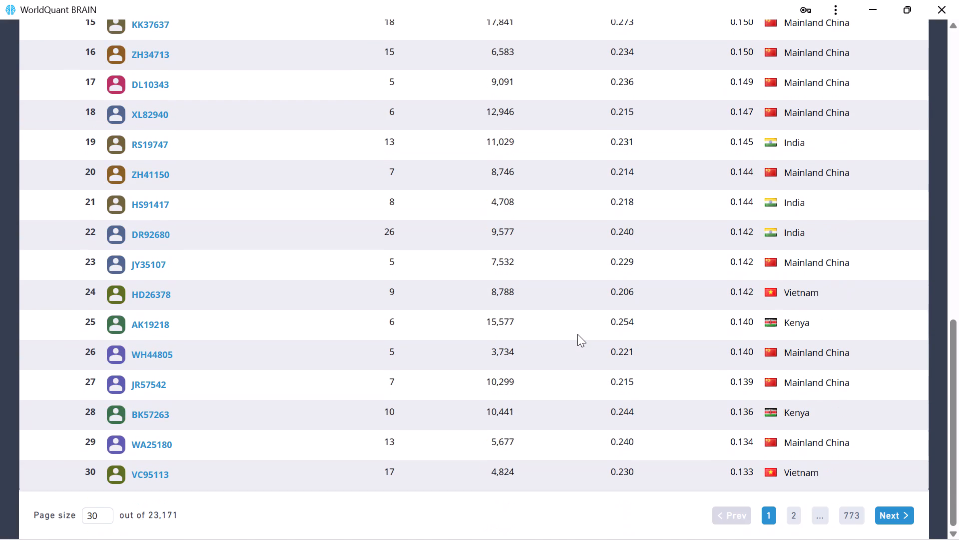
{"action": "scroll", "coordinate": [577, 334], "scroll_direction": "up", "scroll_amount": 6}
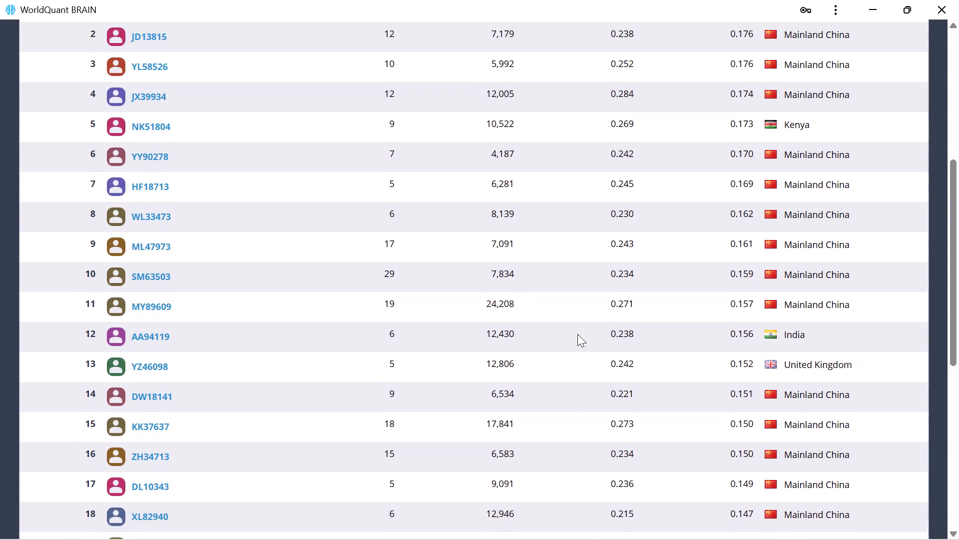
{"action": "scroll", "coordinate": [577, 334], "scroll_direction": "up", "scroll_amount": 4}
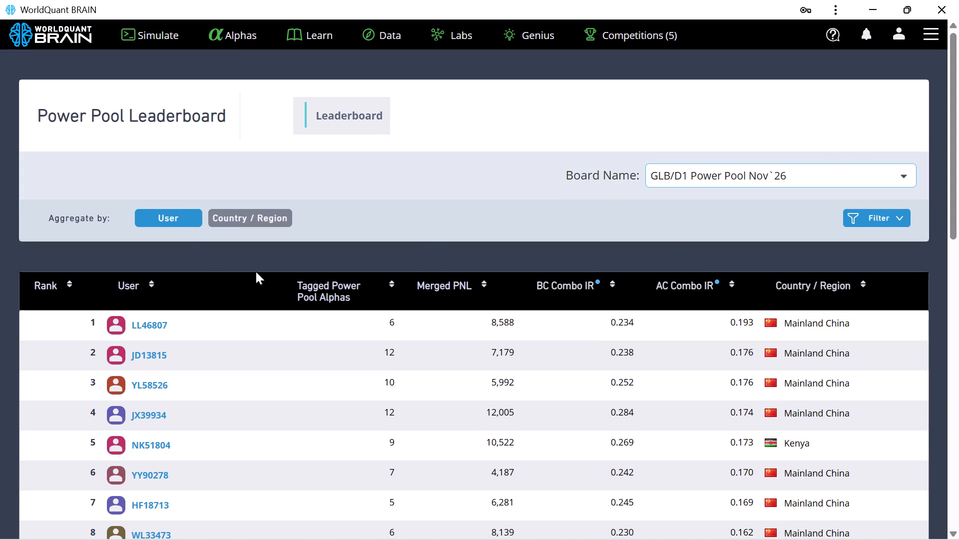
Select aggregation by User again and reread the first page of the leaderboard rankings from top to bottom.
{"action": "left_click", "coordinate": [176, 218]}
{"action": "scroll", "coordinate": [357, 424], "scroll_direction": "down", "scroll_amount": 4}
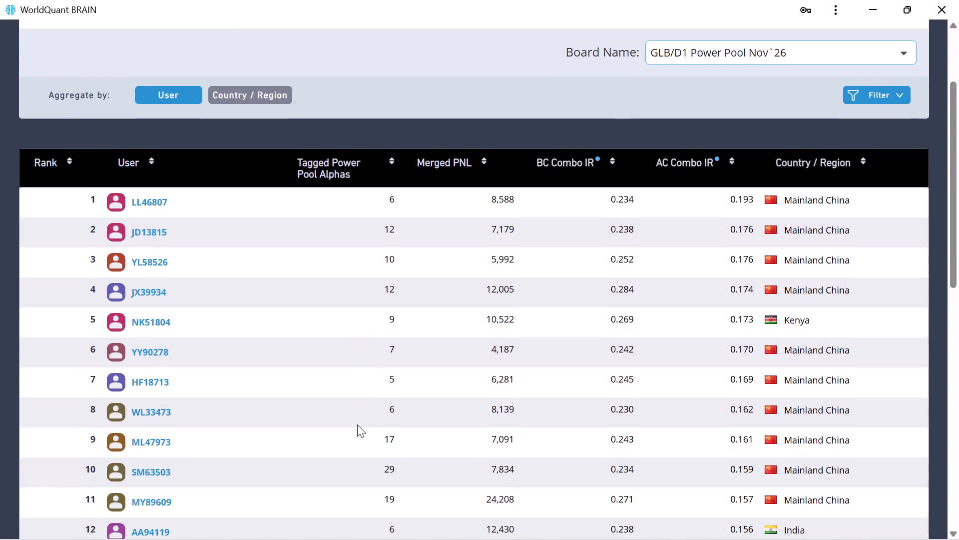
{"action": "scroll", "coordinate": [357, 424], "scroll_direction": "down", "scroll_amount": 5}
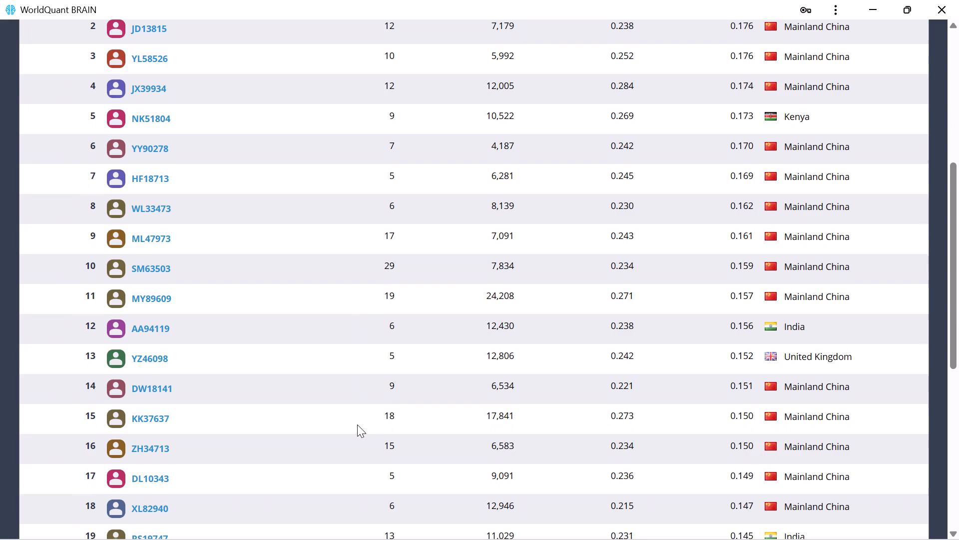
{"action": "scroll", "coordinate": [357, 424], "scroll_direction": "down", "scroll_amount": 1}
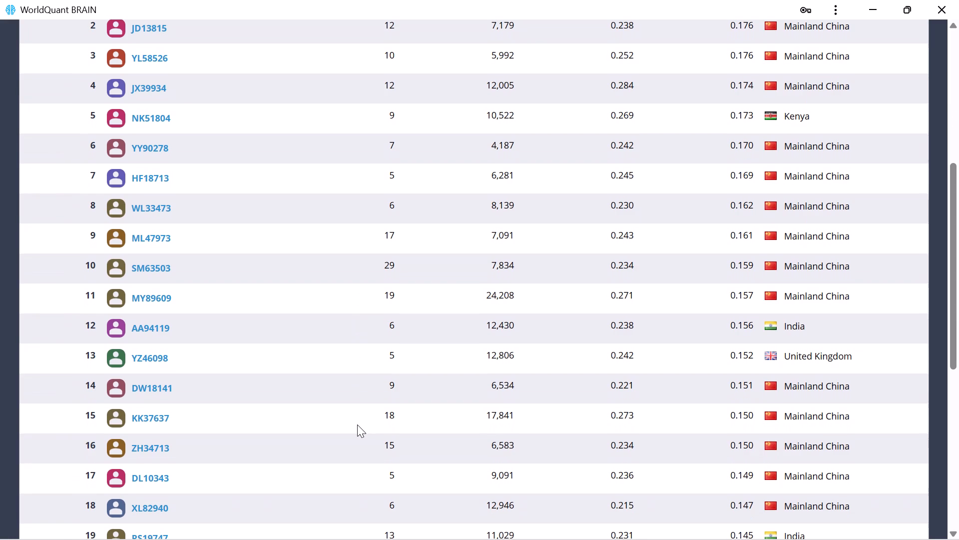
{"action": "scroll", "coordinate": [357, 424], "scroll_direction": "down", "scroll_amount": 3}
{"action": "scroll", "coordinate": [357, 424], "scroll_direction": "up", "scroll_amount": 1}
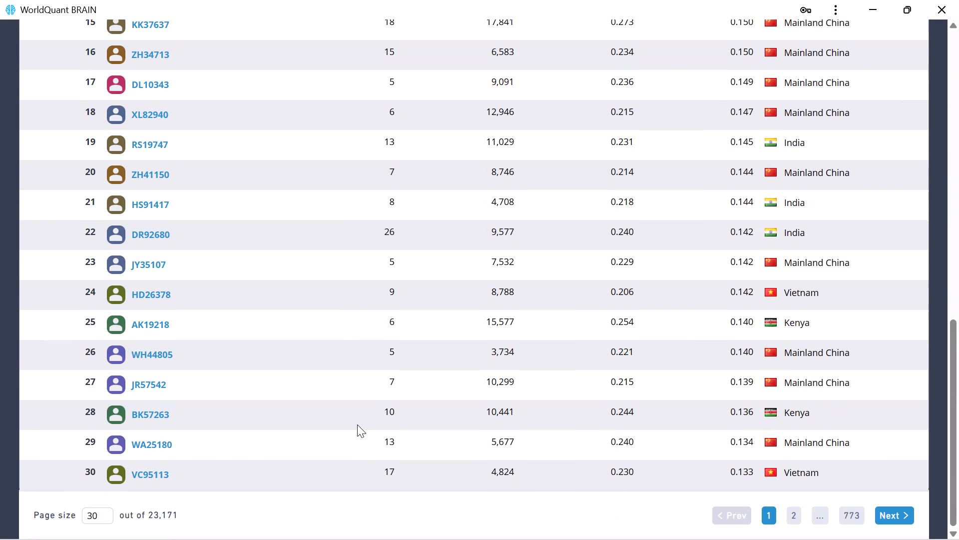
{"action": "scroll", "coordinate": [357, 424], "scroll_direction": "up", "scroll_amount": 1}
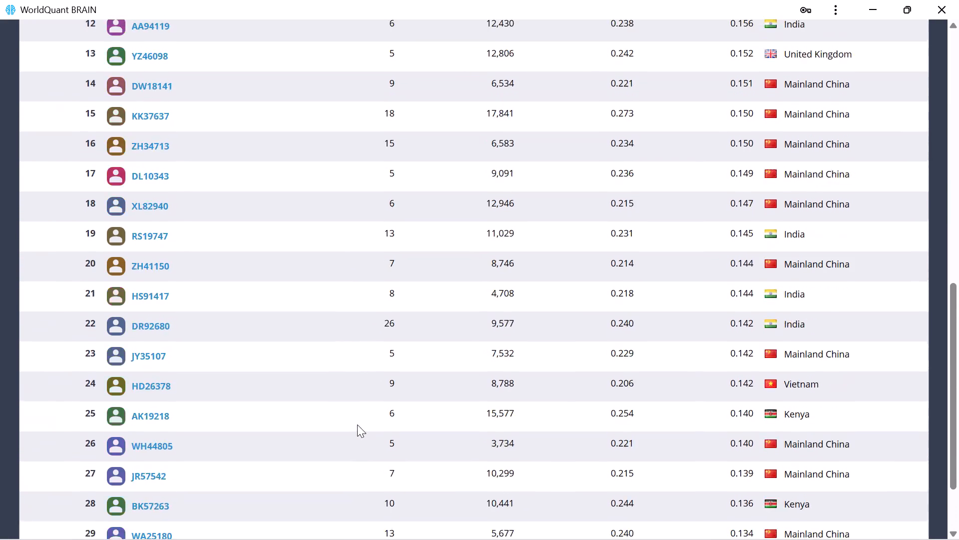
{"action": "scroll", "coordinate": [357, 424], "scroll_direction": "up", "scroll_amount": 5}
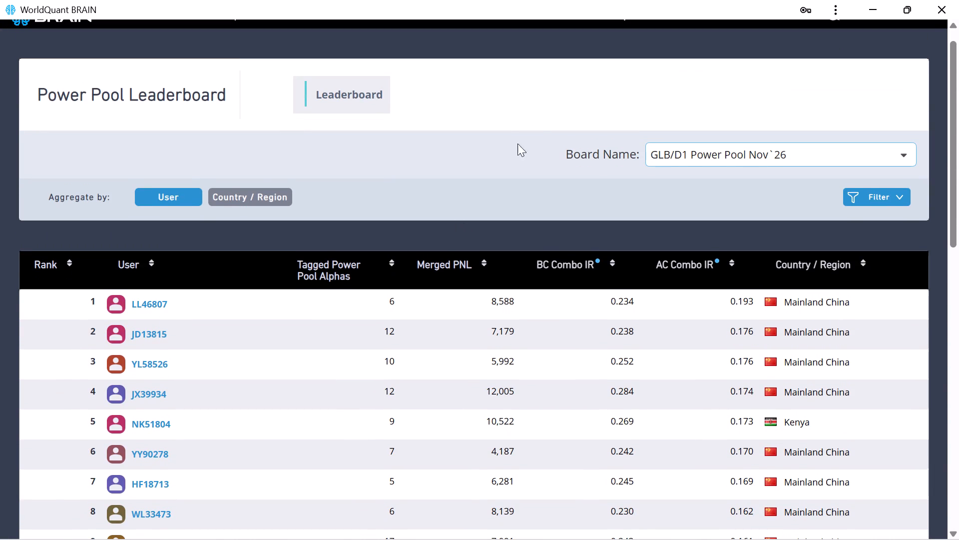
Return to the submitted alphas list and check which filter types its filter offers, without choosing one.
{"action": "right_click", "coordinate": [555, 56]}
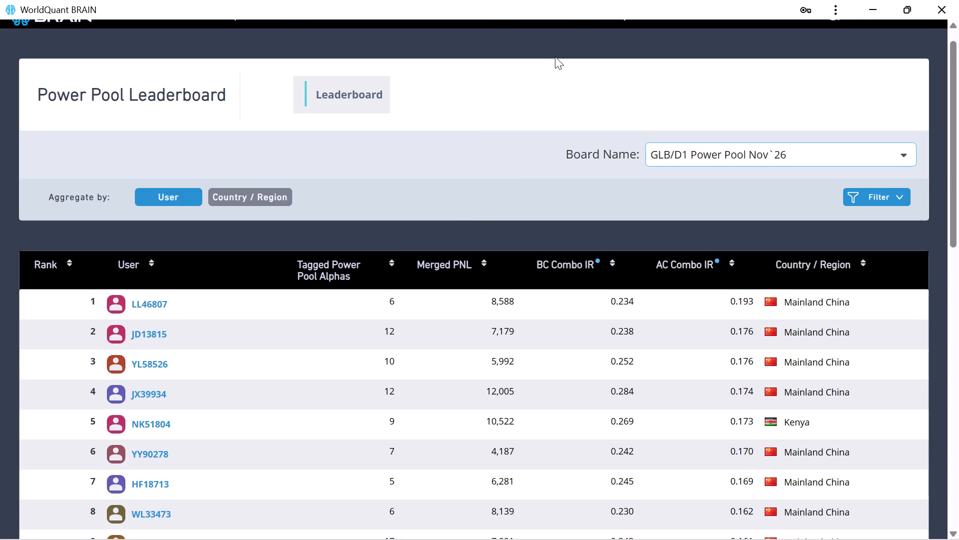
{"action": "left_click", "coordinate": [620, 76]}
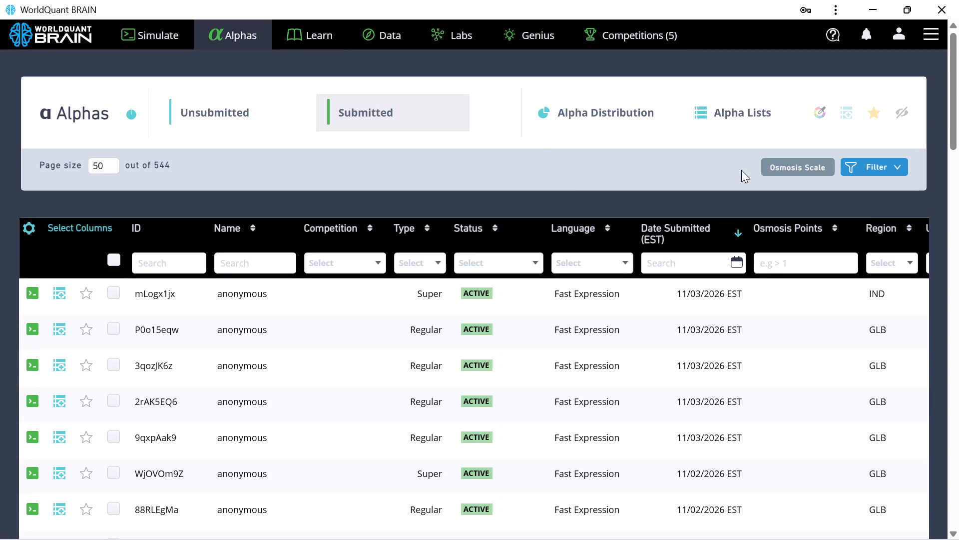
{"action": "left_click_drag", "start_coordinate": [819, 114], "coordinate": [845, 119]}
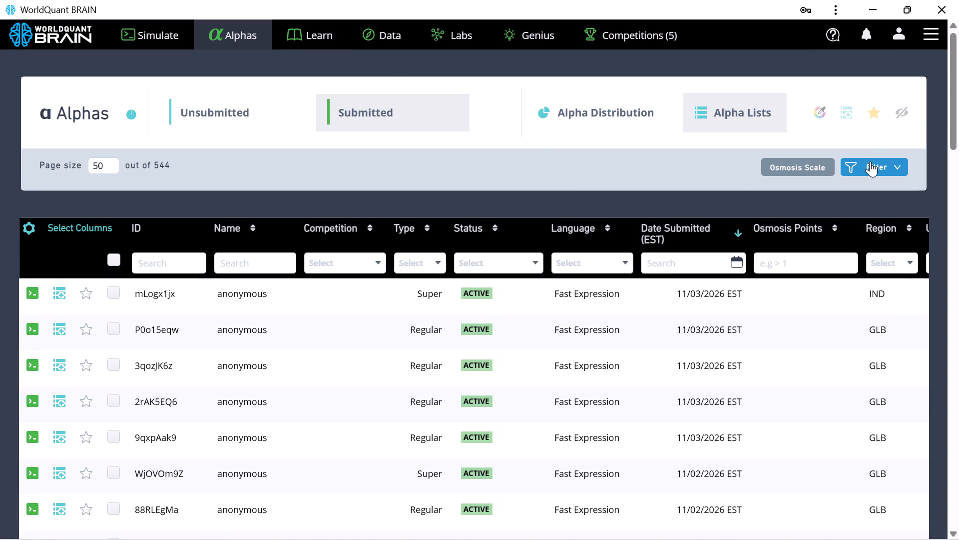
{"action": "left_click", "coordinate": [877, 162]}
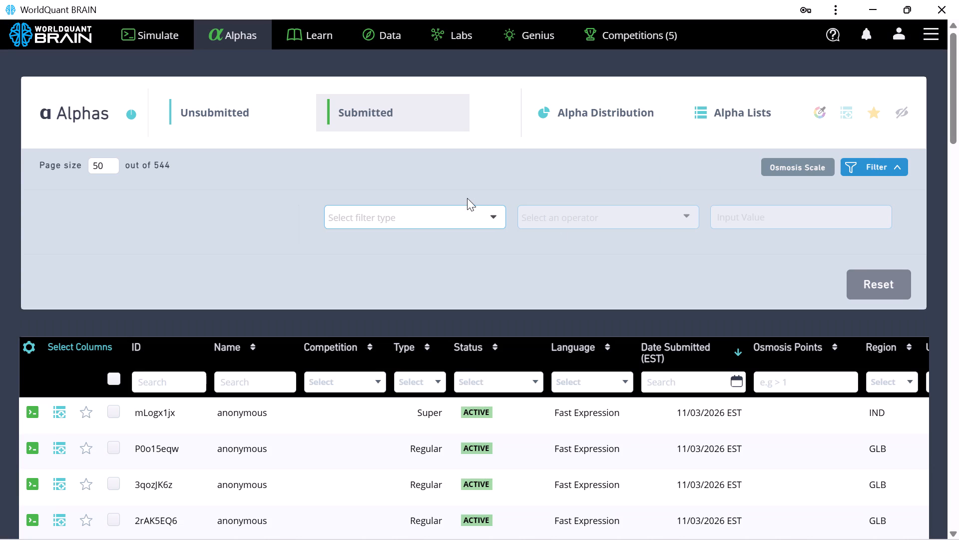
{"action": "left_click", "coordinate": [468, 213]}
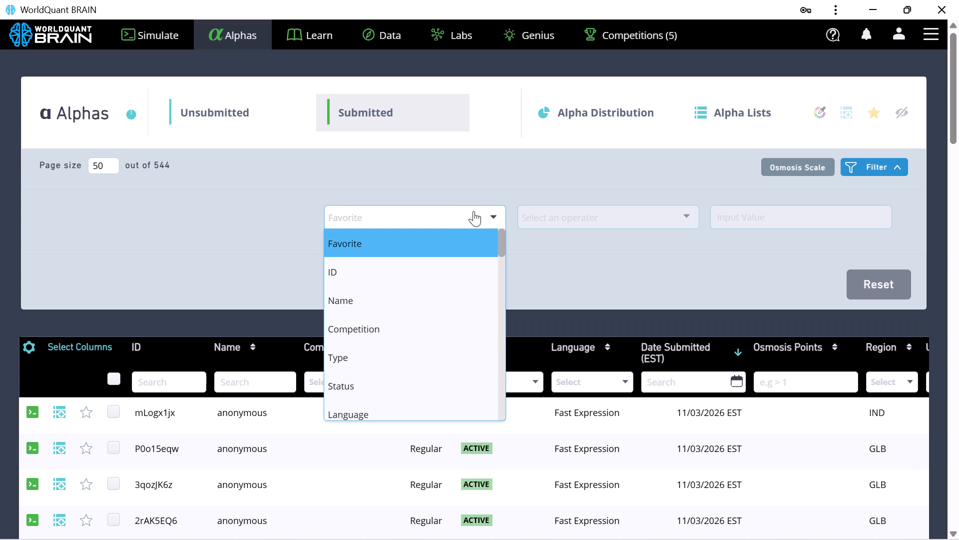
{"action": "left_click", "coordinate": [482, 211]}
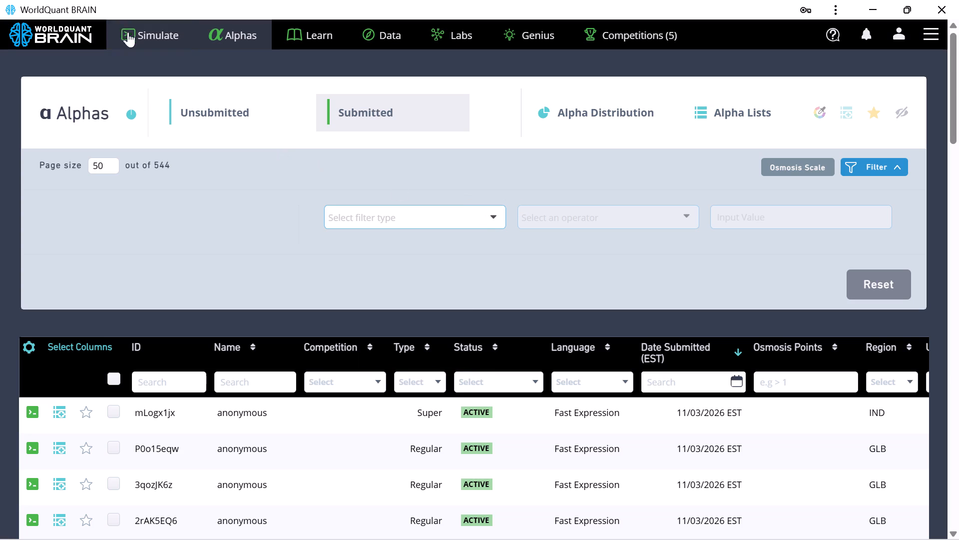
Open the Simulate page from the submitted alphas list.
{"action": "left_click", "coordinate": [159, 38]}
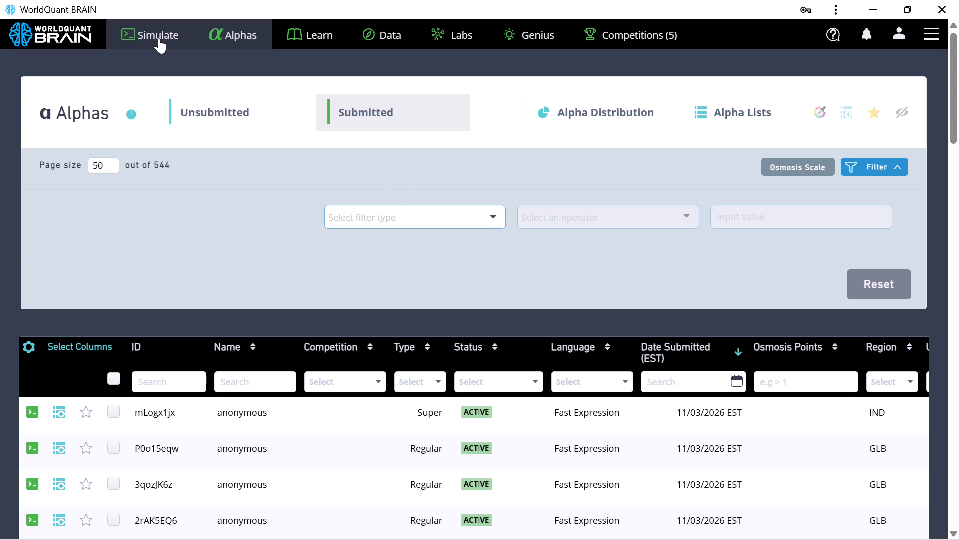
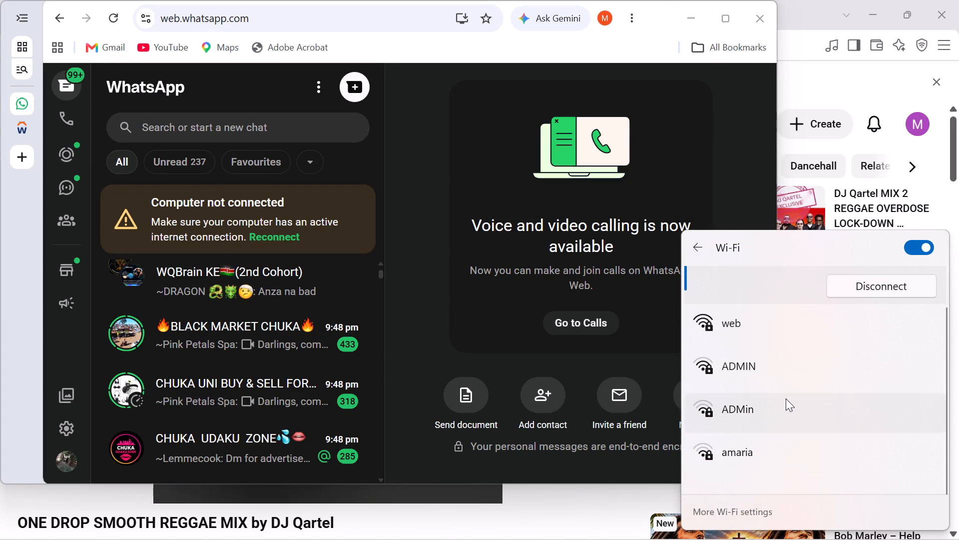
Look through the available Wi-Fi networks, restart the computer's Wi-Fi by switching it off and on, and connect to the NLN network.
{"action": "scroll", "coordinate": [786, 398], "scroll_direction": "down", "scroll_amount": 1}
{"action": "scroll", "coordinate": [786, 398], "scroll_direction": "up", "scroll_amount": 5}
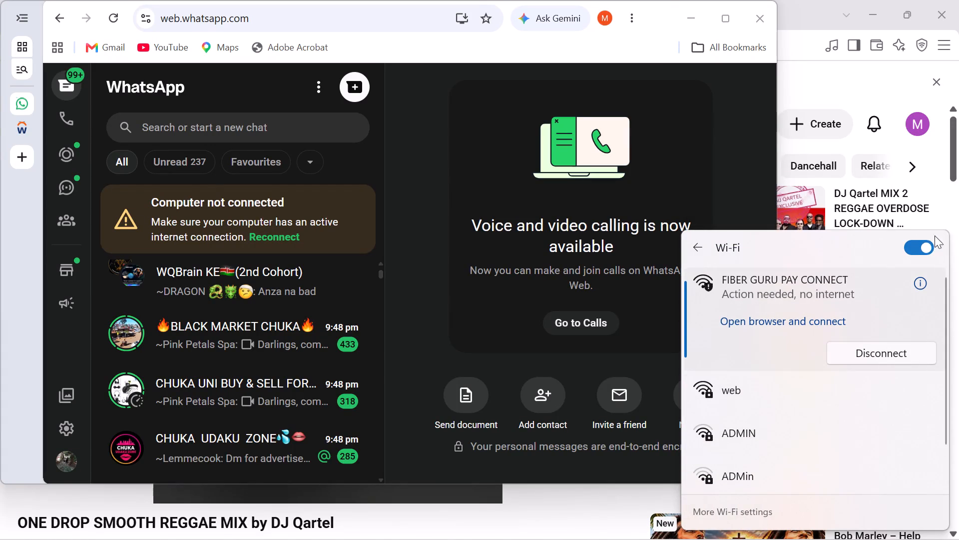
{"action": "left_click", "coordinate": [924, 247]}
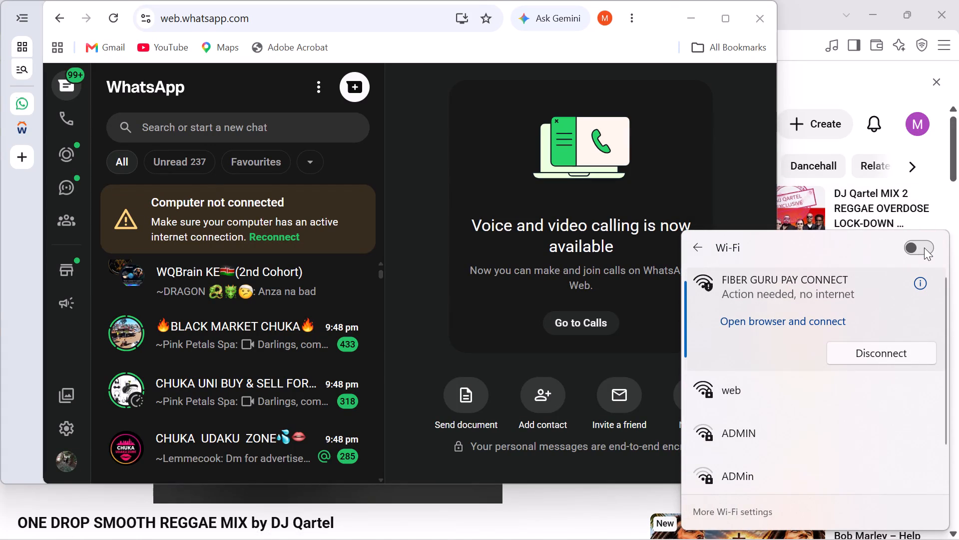
{"action": "left_click", "coordinate": [924, 247]}
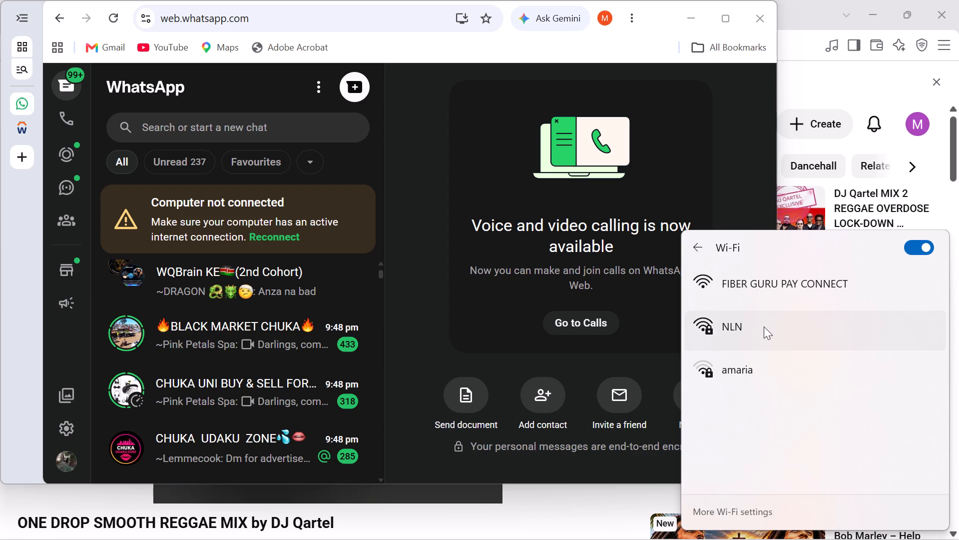
{"action": "left_click", "coordinate": [764, 326]}
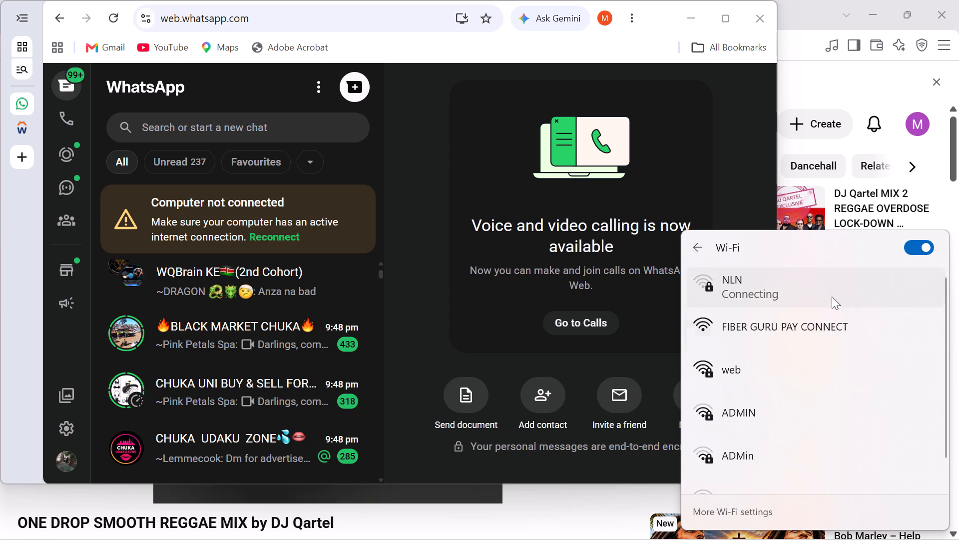
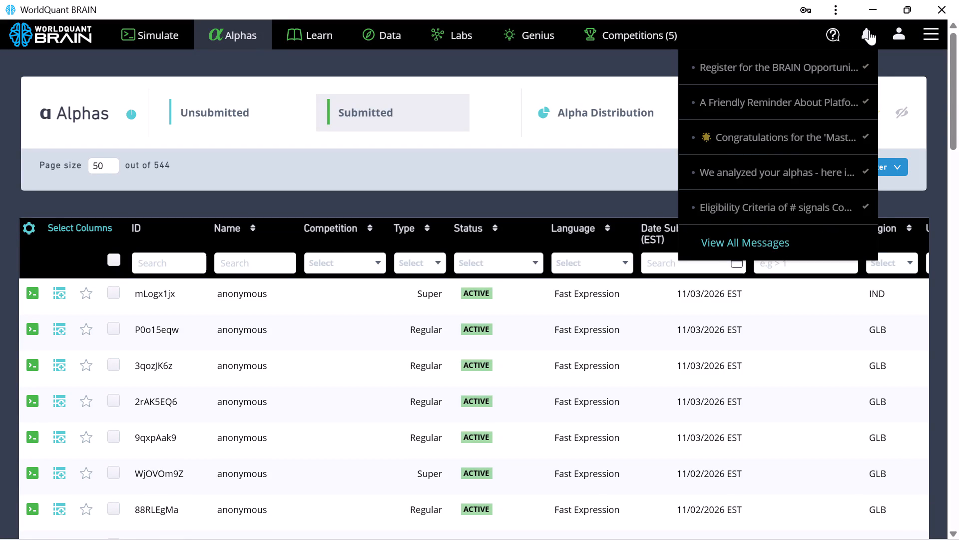
Check the latest notifications and open the message beginning "A Friendly Reminder About Platfo...".
{"action": "left_click", "coordinate": [869, 30]}
{"action": "left_click", "coordinate": [869, 30]}
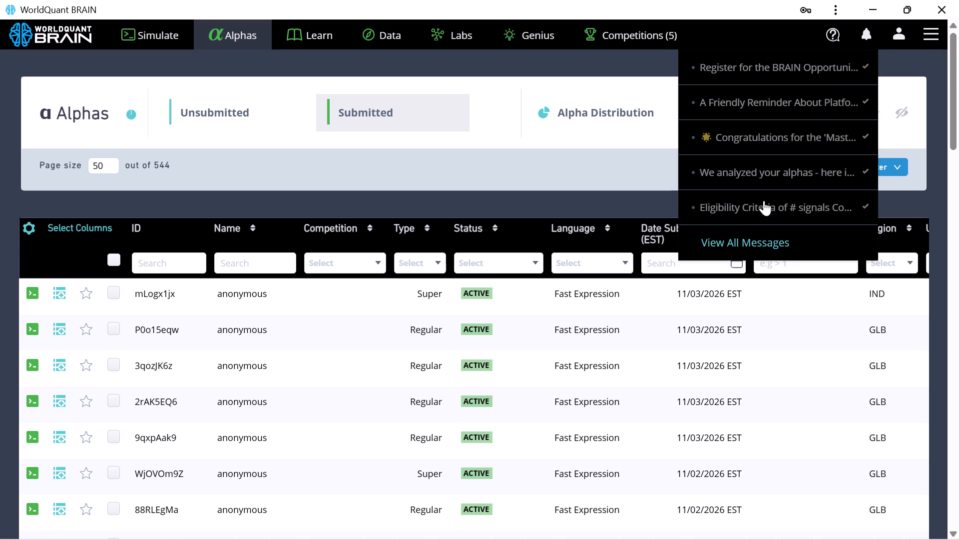
{"action": "left_click", "coordinate": [772, 105]}
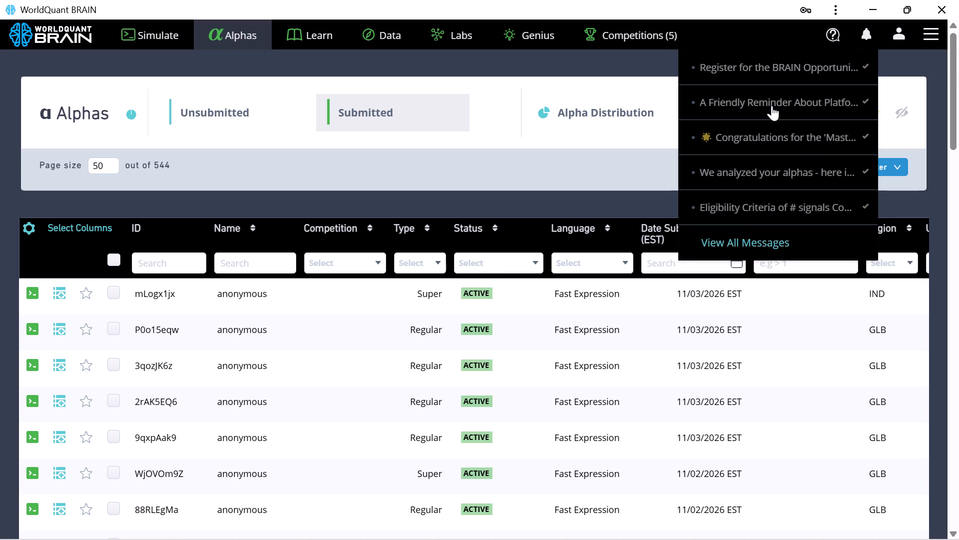